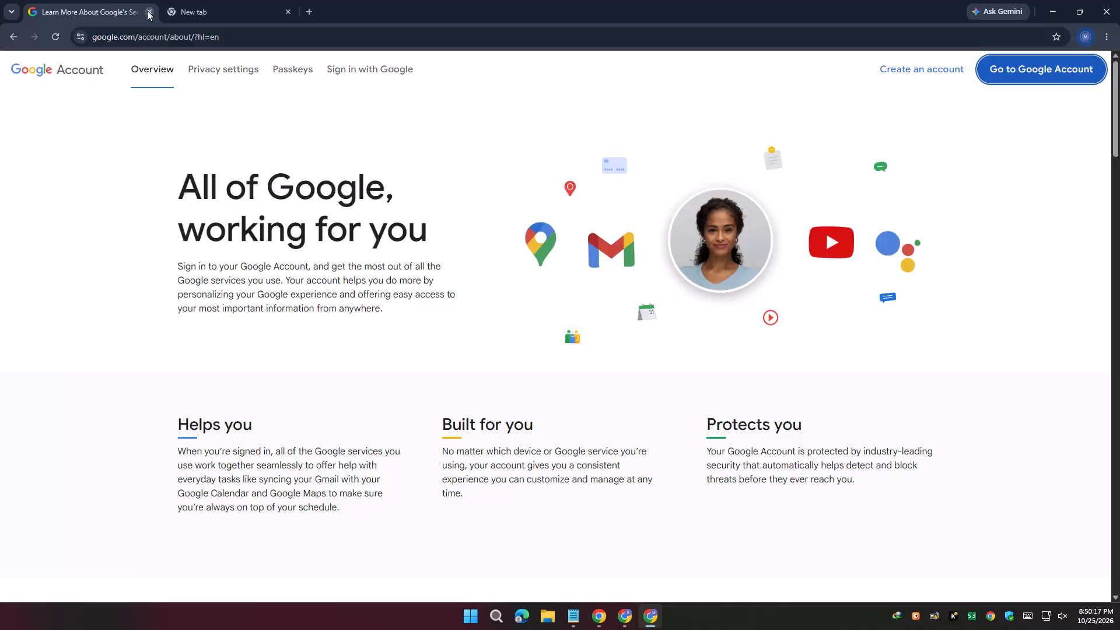
Close the Google Account overview page and the extra browser windows, keeping the window with the Facebook and Exness pages.
{"action": "left_click", "coordinate": [147, 10]}
{"action": "left_click", "coordinate": [1111, 0]}
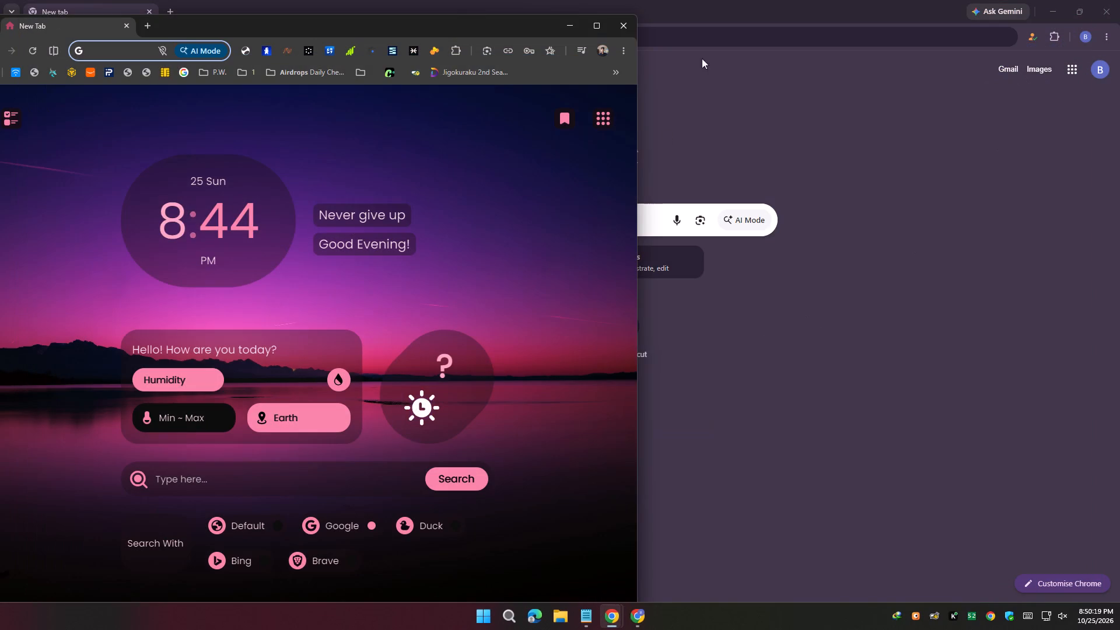
{"action": "left_click", "coordinate": [1116, 0]}
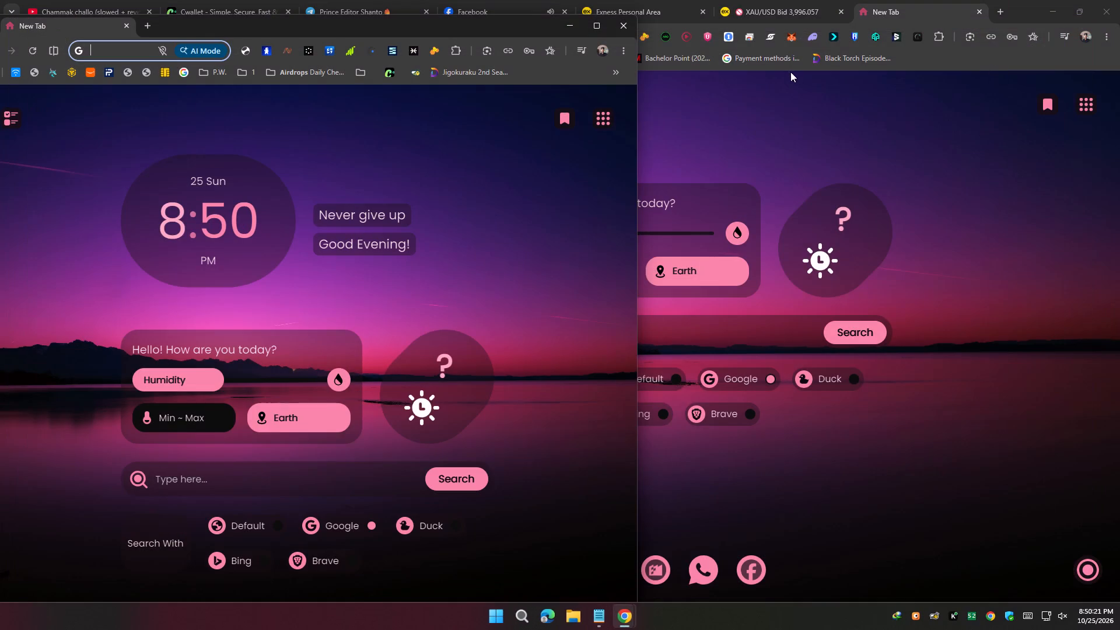
{"action": "left_click", "coordinate": [616, 29]}
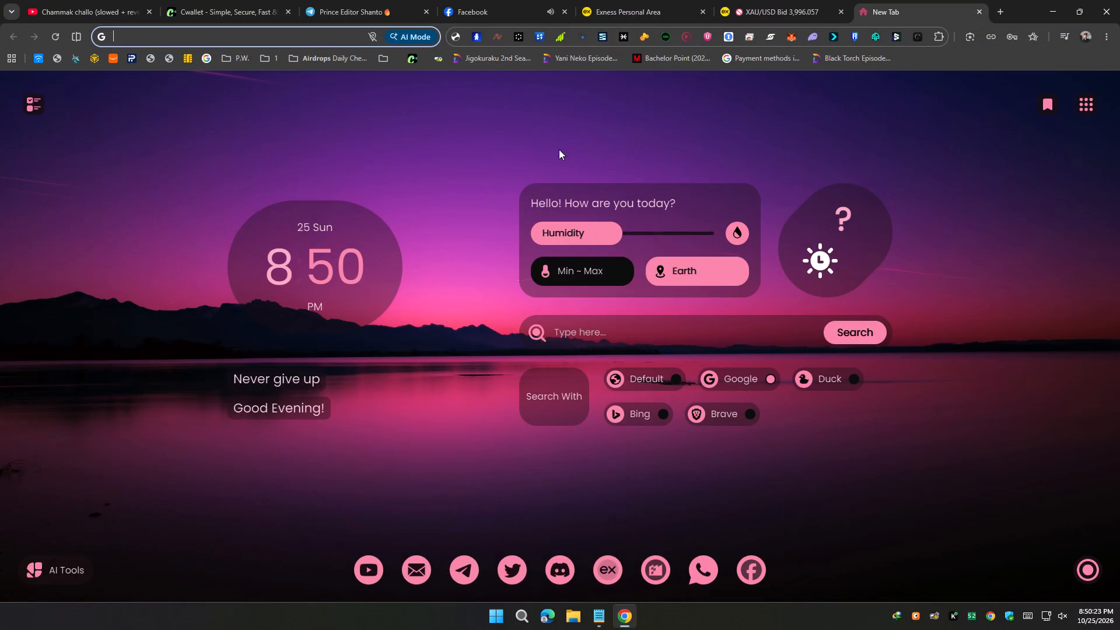
Switch to the Facebook reel and raise the system volume to 19.
{"action": "left_click", "coordinate": [498, 10]}
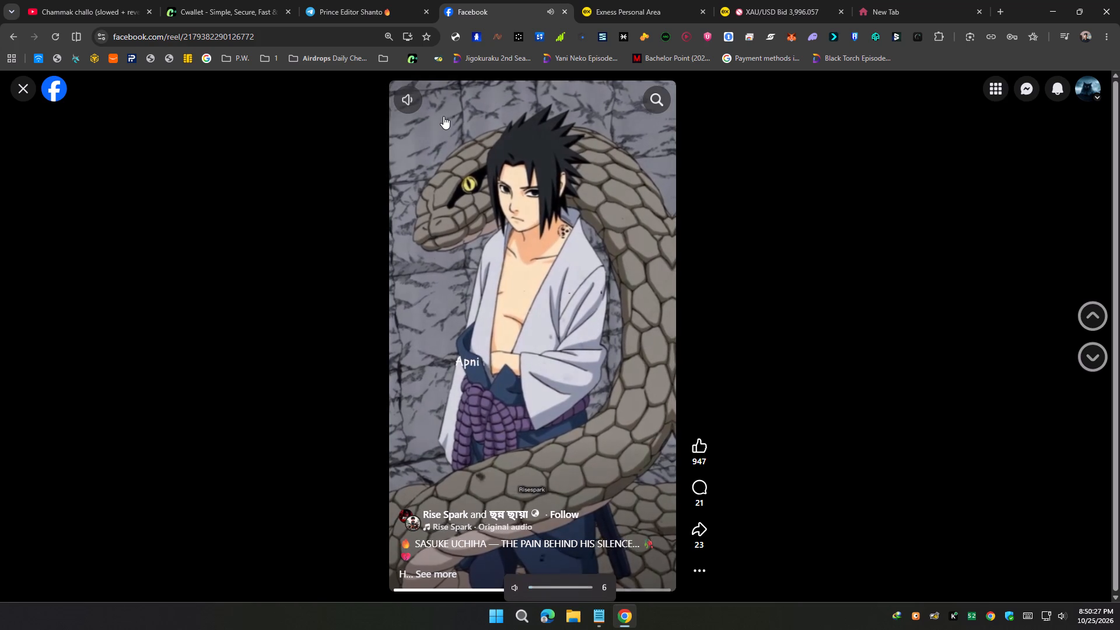
{"action": "left_click", "coordinate": [1058, 612]}
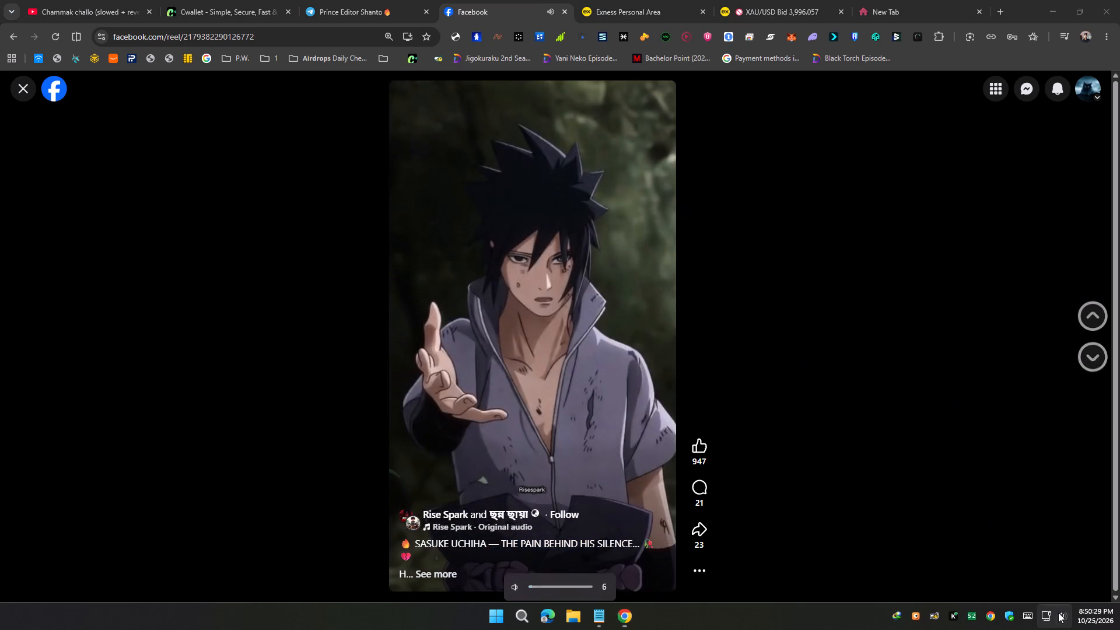
{"action": "left_click_drag", "start_coordinate": [957, 546], "coordinate": [967, 551]}
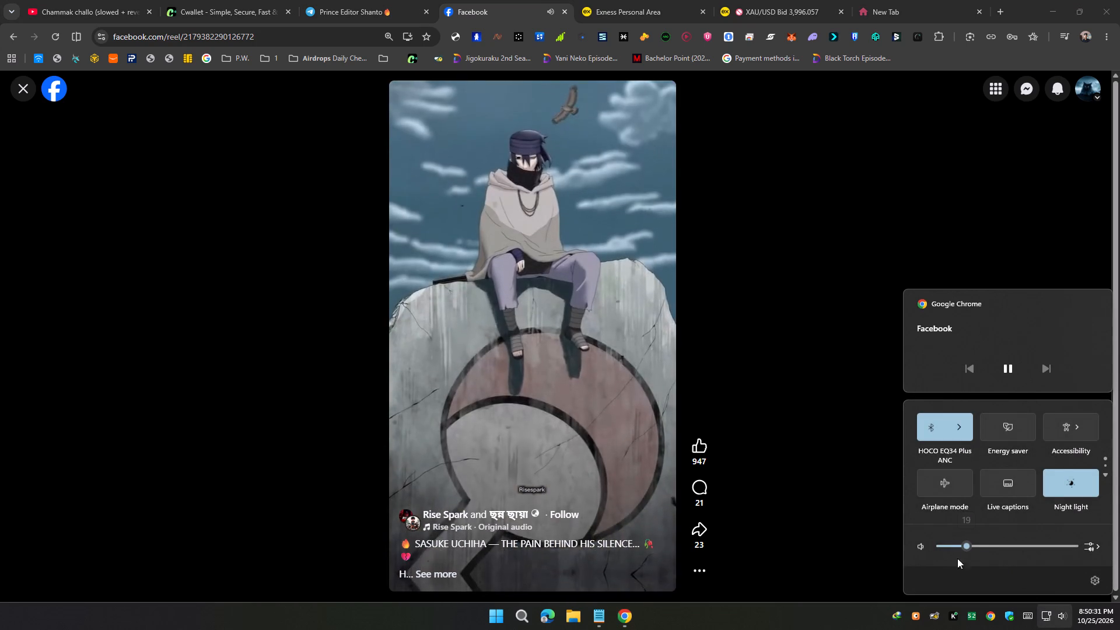
Advance to the next Facebook reel and raise its player volume to nearly full.
{"action": "scroll", "coordinate": [292, 349], "scroll_direction": "down", "scroll_amount": 2}
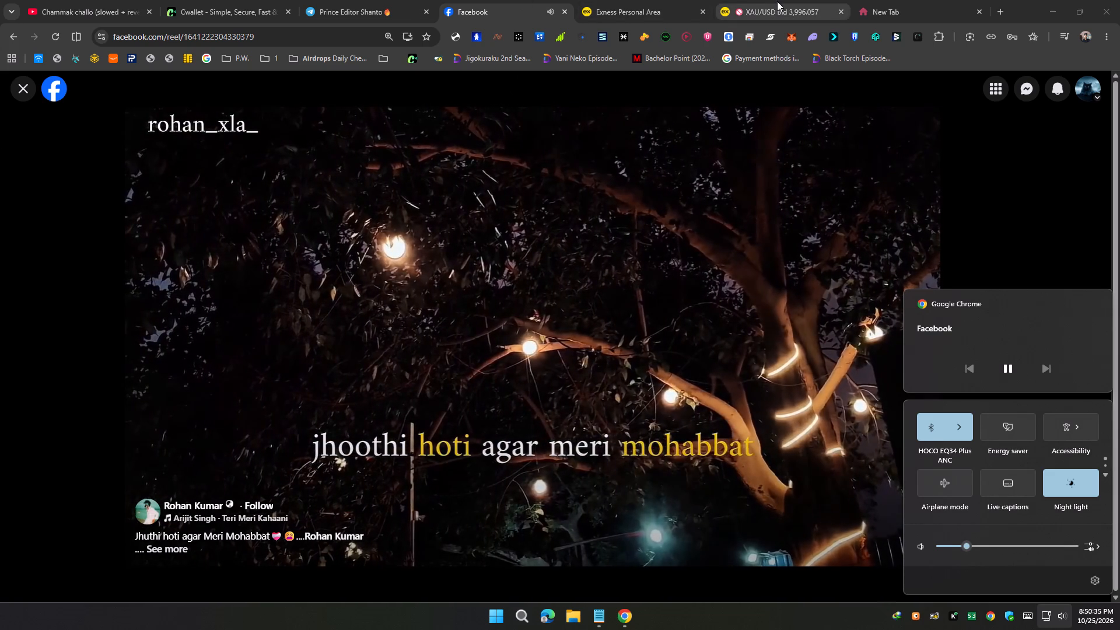
{"action": "left_click_drag", "start_coordinate": [201, 134], "coordinate": [272, 144]}
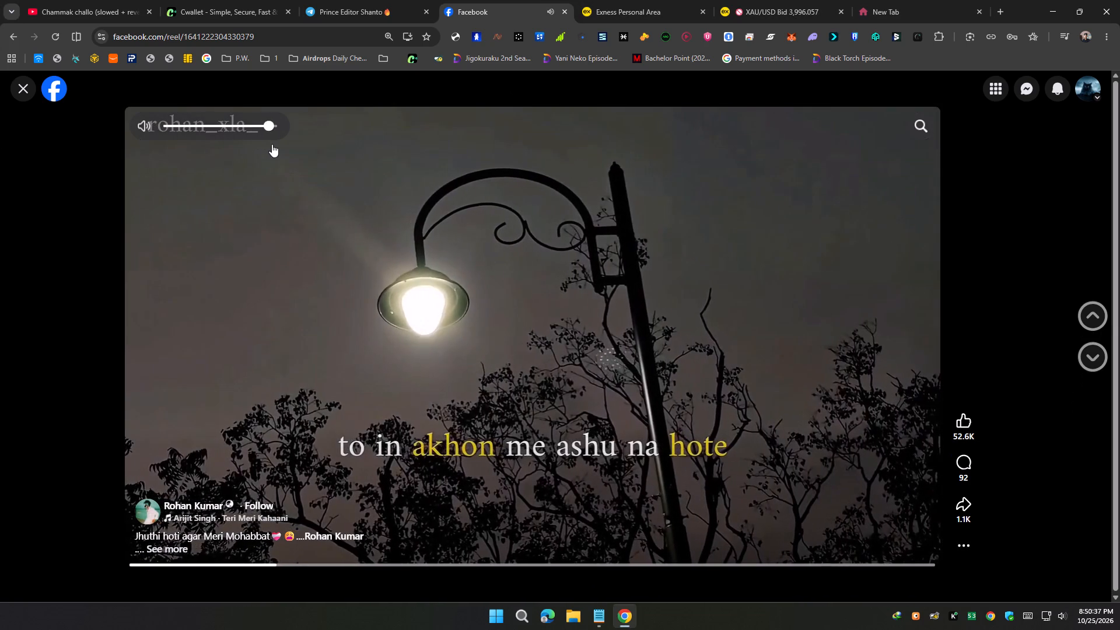
{"action": "left_click_drag", "start_coordinate": [272, 144], "coordinate": [317, 150]}
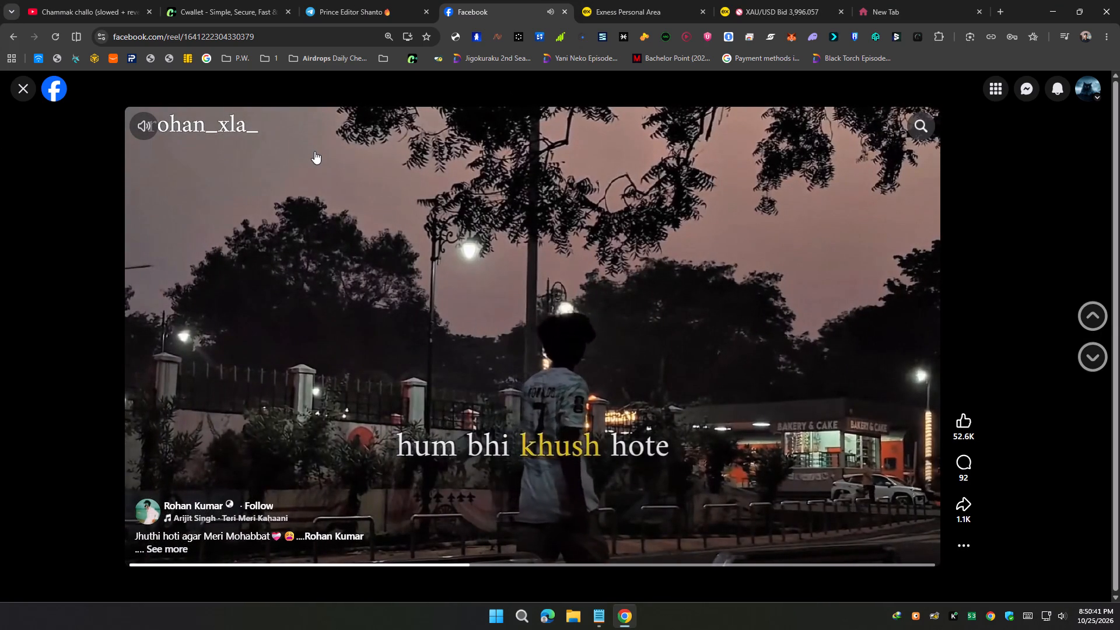
Raise the system volume slightly while the reel plays.
{"action": "left_click", "coordinate": [1070, 620]}
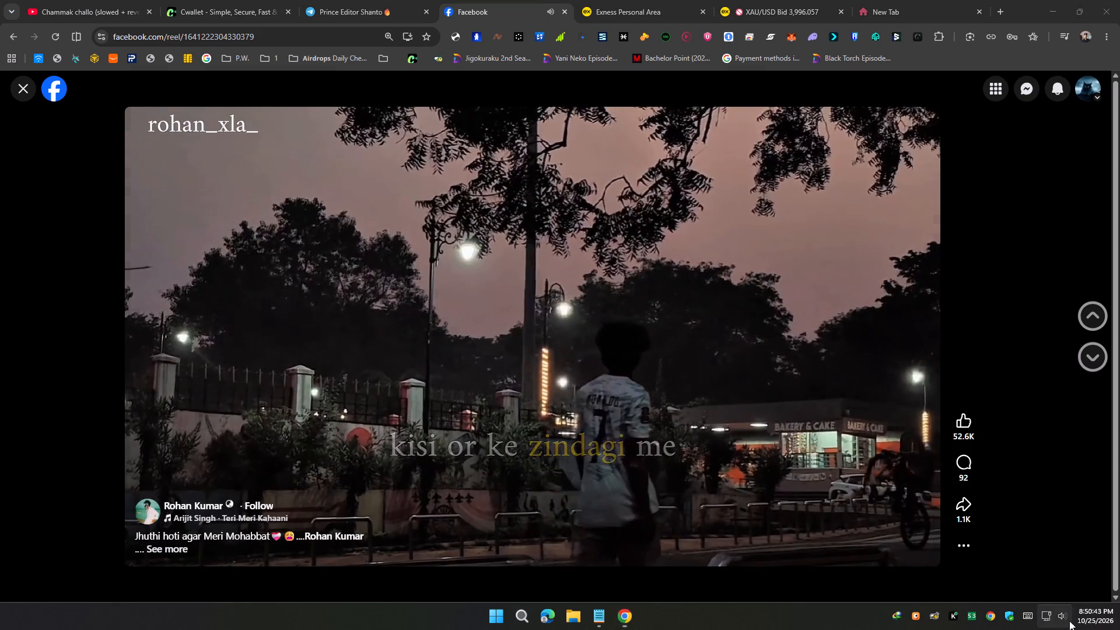
{"action": "left_click", "coordinate": [1050, 605]}
{"action": "left_click_drag", "start_coordinate": [969, 548], "coordinate": [976, 551]}
{"action": "left_click_drag", "start_coordinate": [803, 615], "coordinate": [797, 618]}
Switch to the Exness XAU/USD chart and examine a wider price range around the latest 1h candles.
{"action": "left_click", "coordinate": [750, 0]}
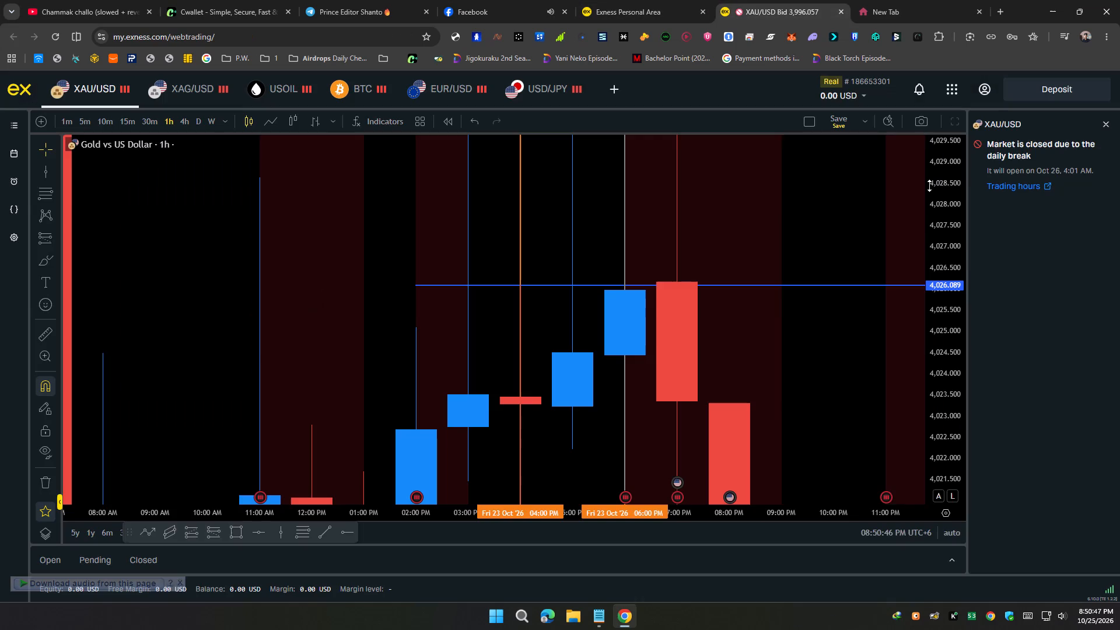
{"action": "left_click_drag", "start_coordinate": [774, 237], "coordinate": [690, 233]}
{"action": "scroll", "coordinate": [930, 221], "scroll_direction": "down", "scroll_amount": 5}
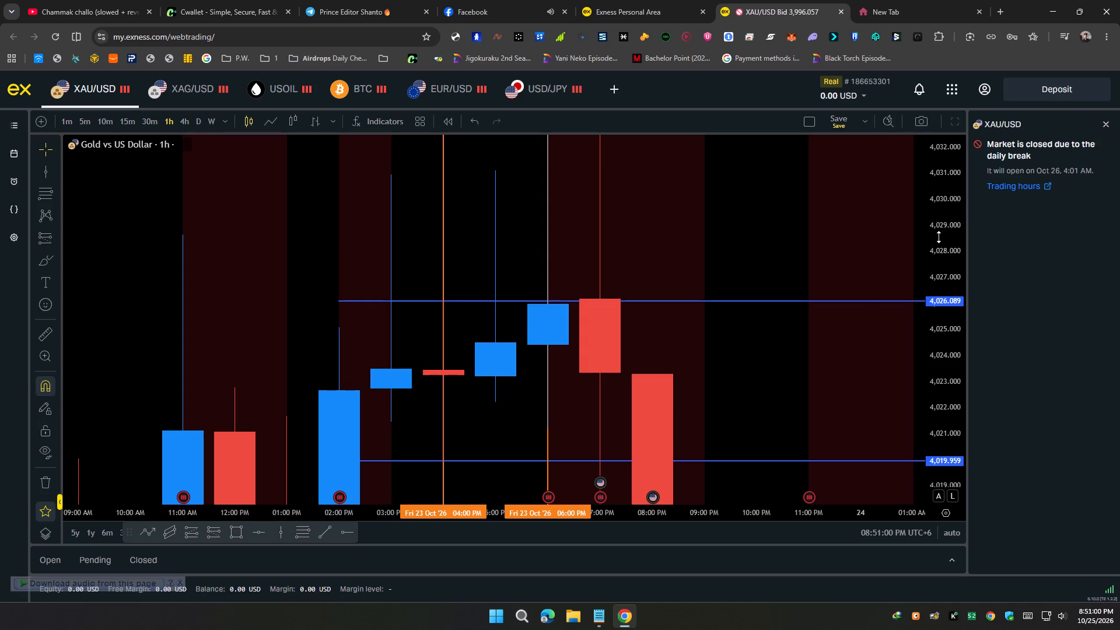
Examine the hourly gold candles around the 04:00 PM and 06:00 PM markers on Fri 23 Oct and the two blue price levels.
{"action": "left_click_drag", "start_coordinate": [764, 260], "coordinate": [714, 331]}
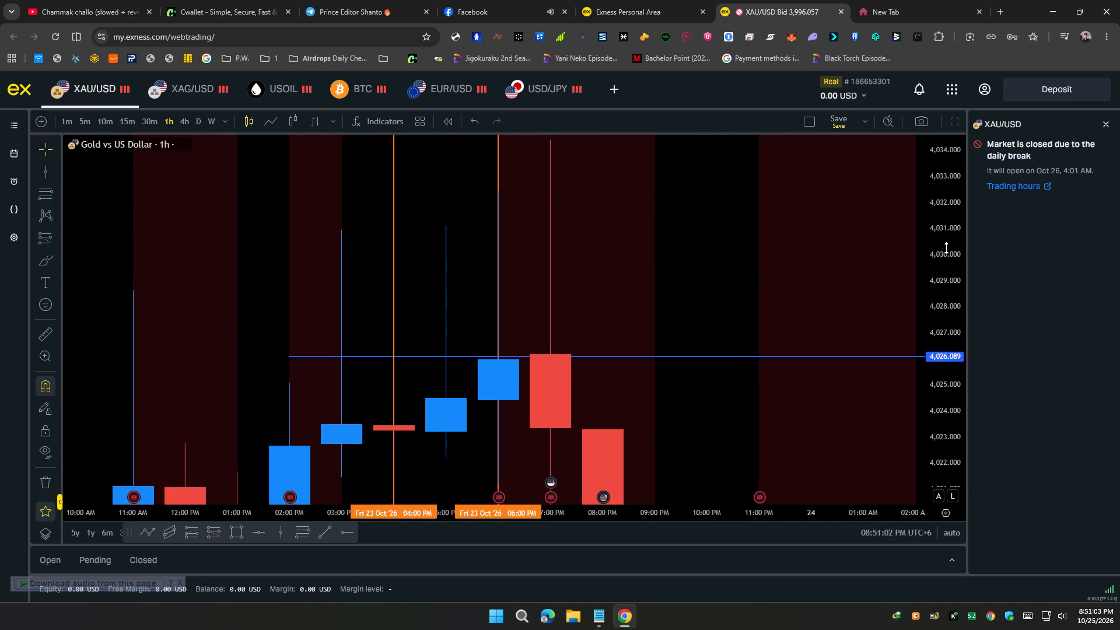
{"action": "scroll", "coordinate": [946, 252], "scroll_direction": "down", "scroll_amount": 7}
{"action": "scroll", "coordinate": [946, 256], "scroll_direction": "up", "scroll_amount": 2}
{"action": "left_click_drag", "start_coordinate": [752, 264], "coordinate": [754, 264]}
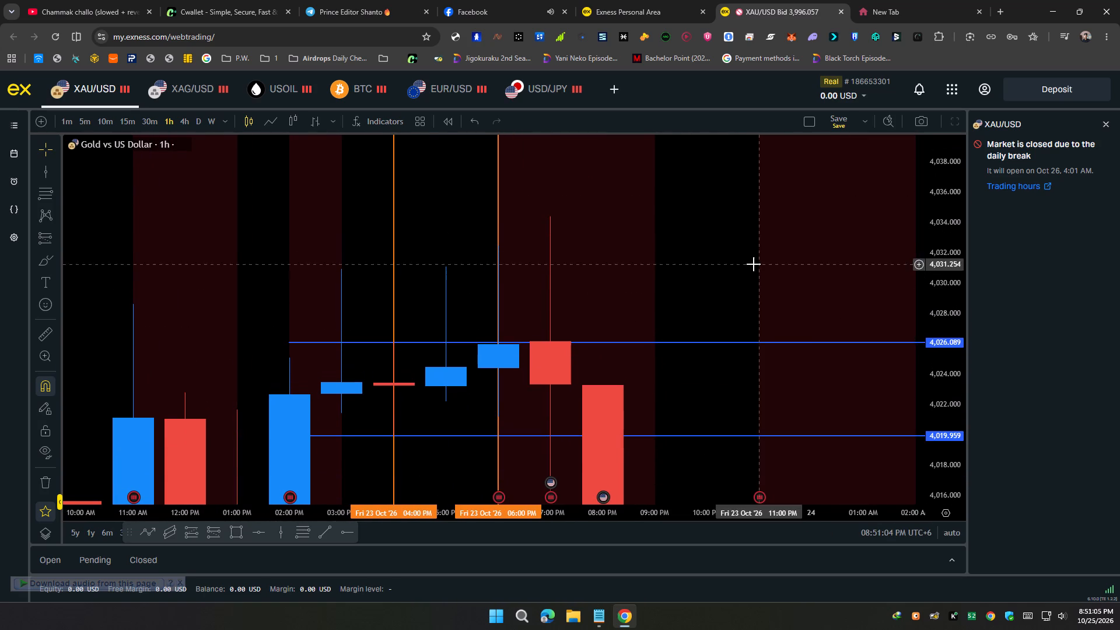
{"action": "left_click_drag", "start_coordinate": [754, 264], "coordinate": [798, 202]}
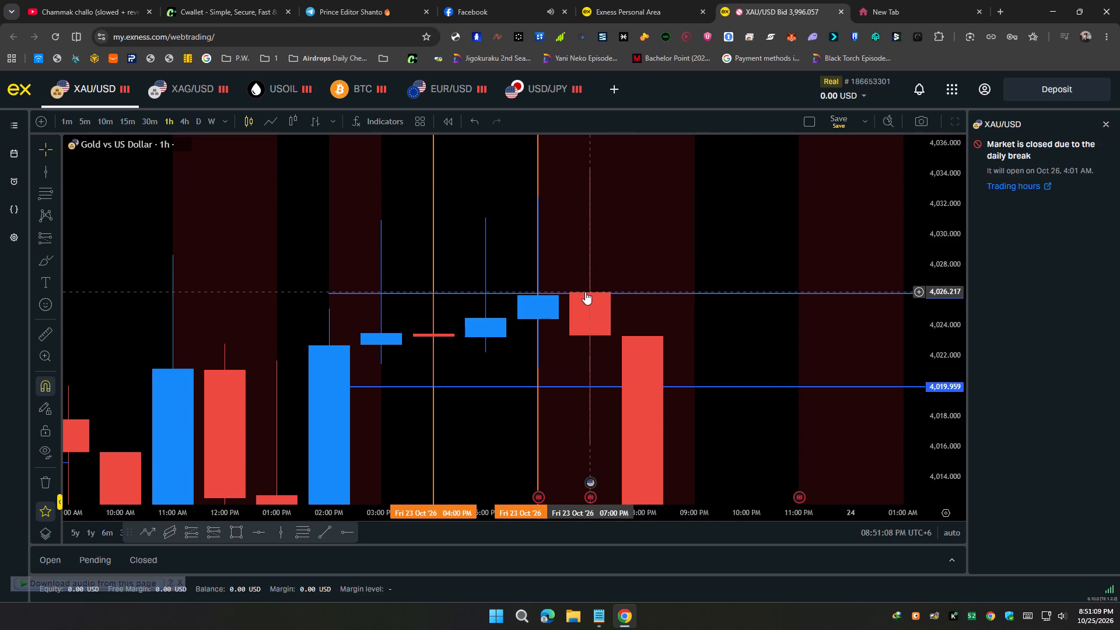
{"action": "left_click_drag", "start_coordinate": [587, 292], "coordinate": [578, 281]}
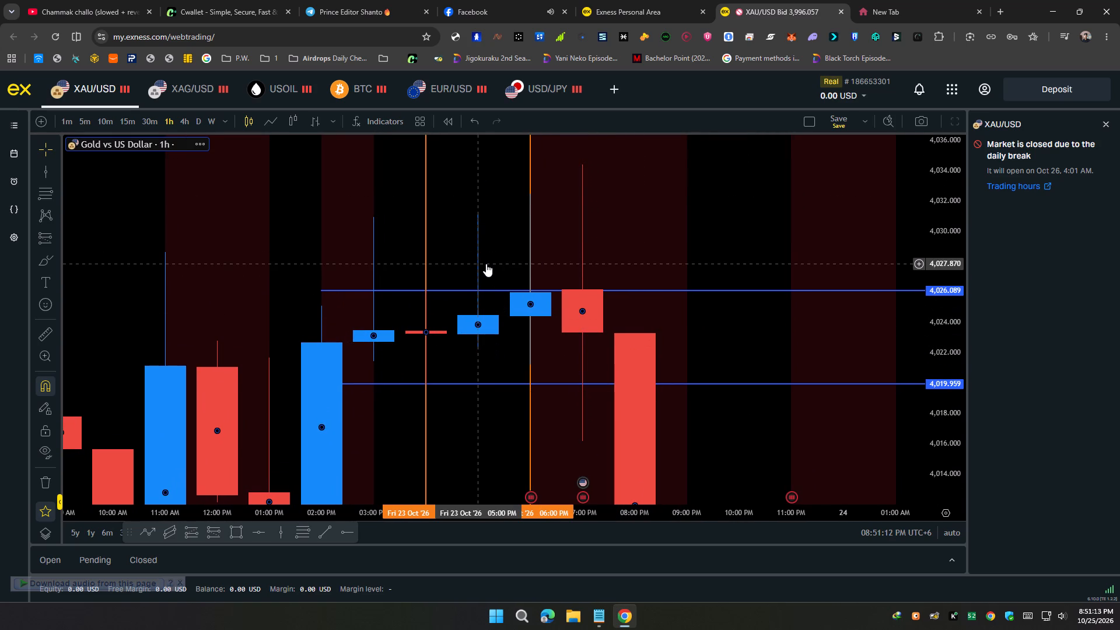
Switch the gold chart to the 1-minute timeframe and examine price action around the 04:00 PM marker on Fri 23 Oct.
{"action": "left_click", "coordinate": [68, 123]}
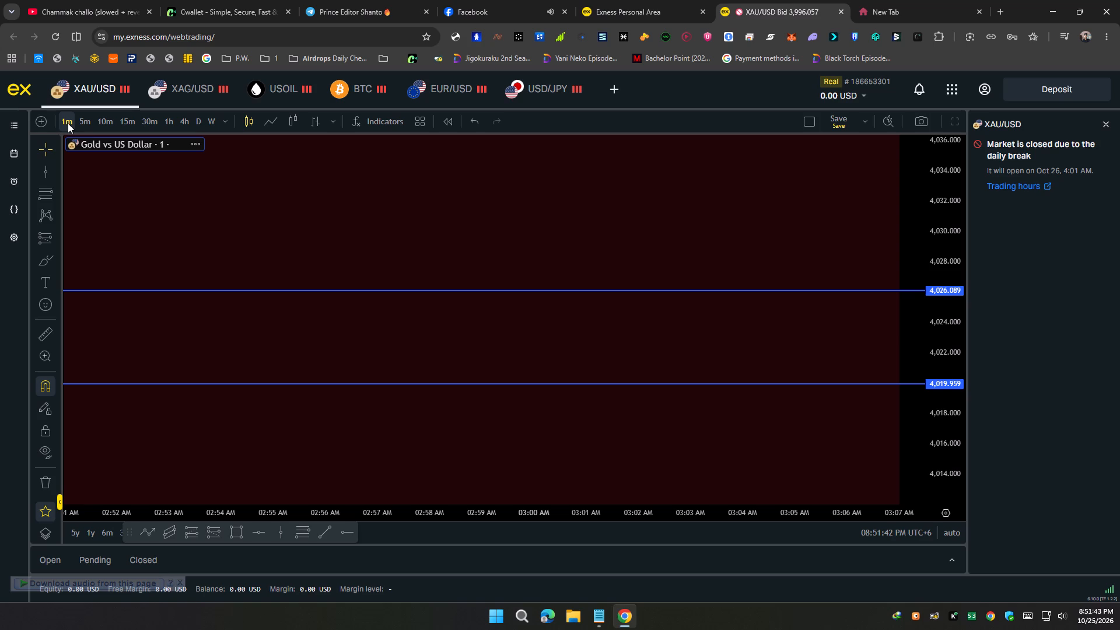
{"action": "scroll", "coordinate": [68, 123], "scroll_direction": "down", "scroll_amount": 1}
{"action": "scroll", "coordinate": [324, 93], "scroll_direction": "down", "scroll_amount": 20}
{"action": "scroll", "coordinate": [324, 93], "scroll_direction": "down", "scroll_amount": 9}
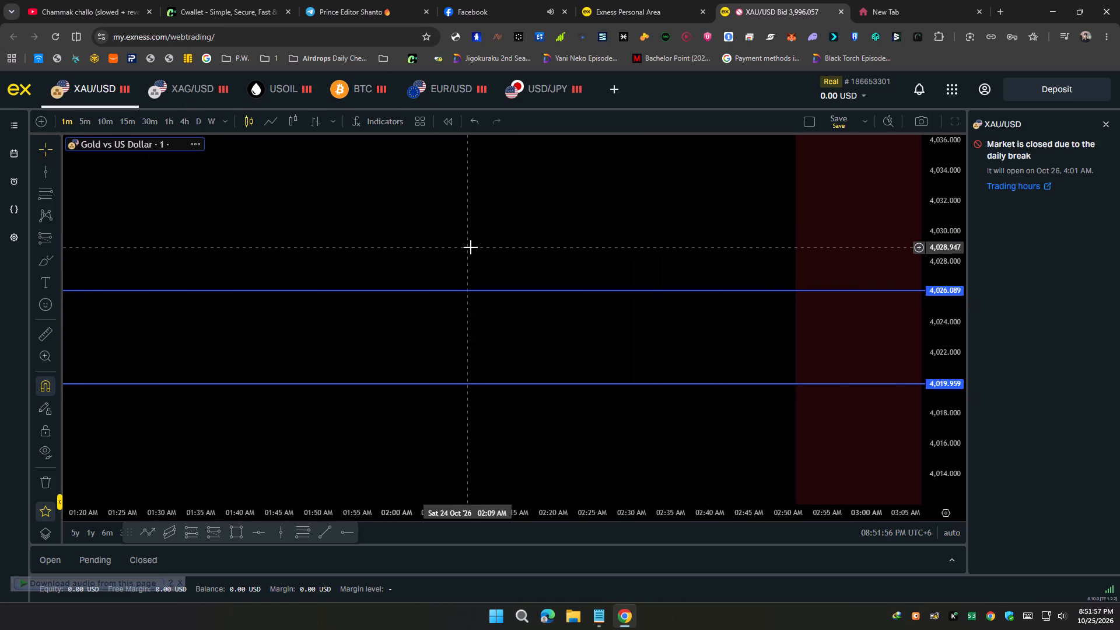
{"action": "scroll", "coordinate": [471, 247], "scroll_direction": "down", "scroll_amount": 2}
{"action": "left_click_drag", "start_coordinate": [459, 218], "coordinate": [776, 149]}
{"action": "scroll", "coordinate": [731, 216], "scroll_direction": "down", "scroll_amount": 12}
{"action": "left_click_drag", "start_coordinate": [514, 253], "coordinate": [519, 254]}
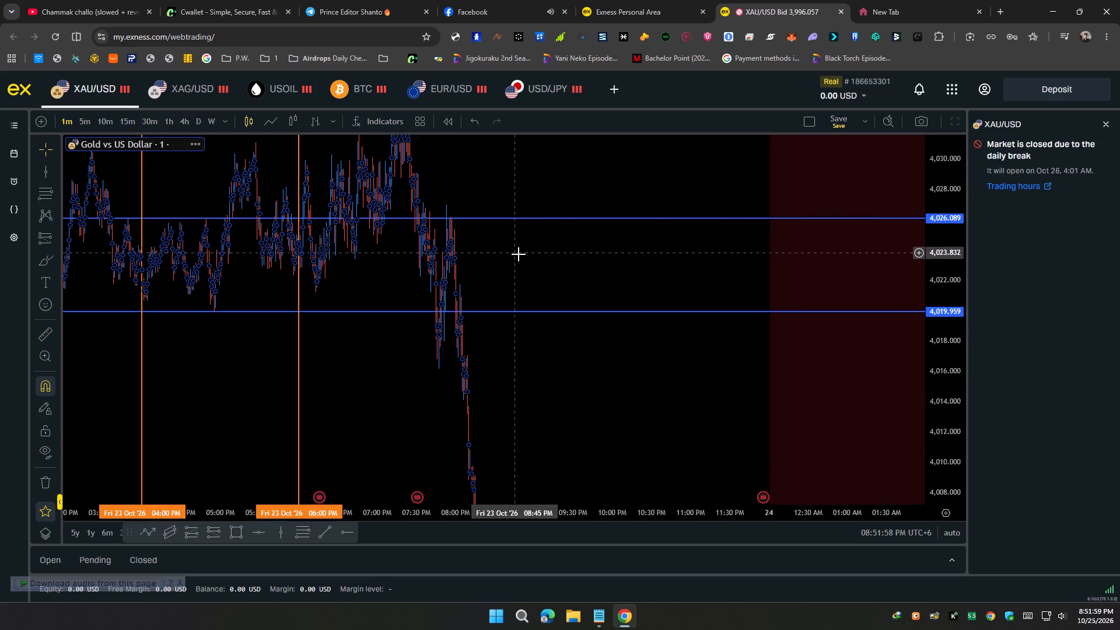
{"action": "left_click_drag", "start_coordinate": [519, 254], "coordinate": [835, 244]}
{"action": "scroll", "coordinate": [379, 251], "scroll_direction": "up", "scroll_amount": 5}
{"action": "left_click_drag", "start_coordinate": [379, 251], "coordinate": [1038, 328]}
{"action": "scroll", "coordinate": [817, 279], "scroll_direction": "up", "scroll_amount": 5}
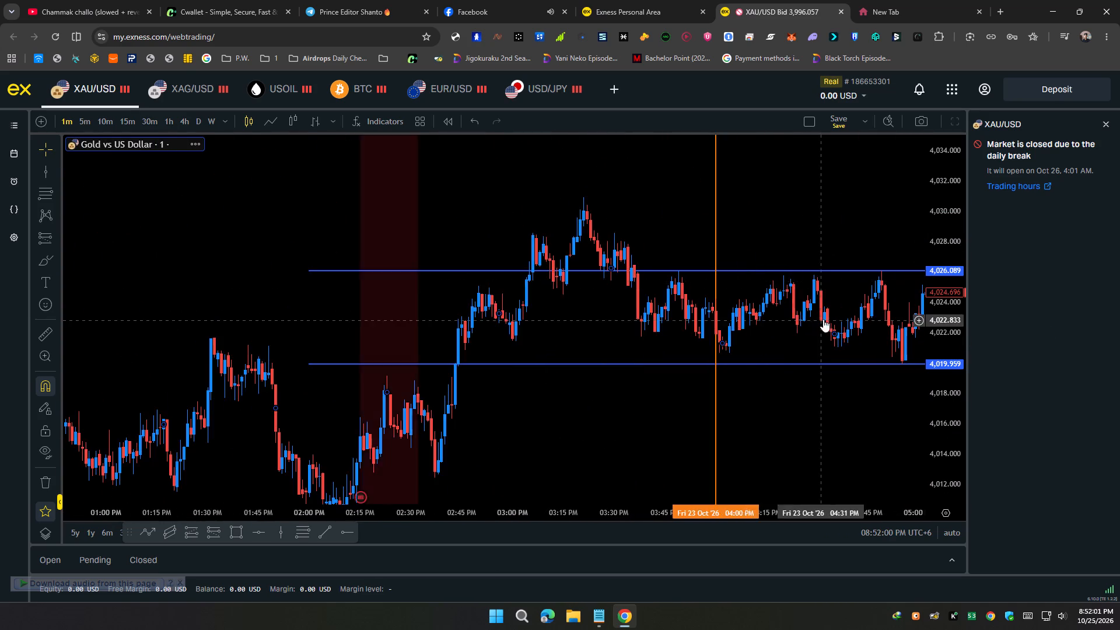
{"action": "scroll", "coordinate": [823, 319], "scroll_direction": "up", "scroll_amount": 9}
{"action": "scroll", "coordinate": [967, 310], "scroll_direction": "up", "scroll_amount": 5}
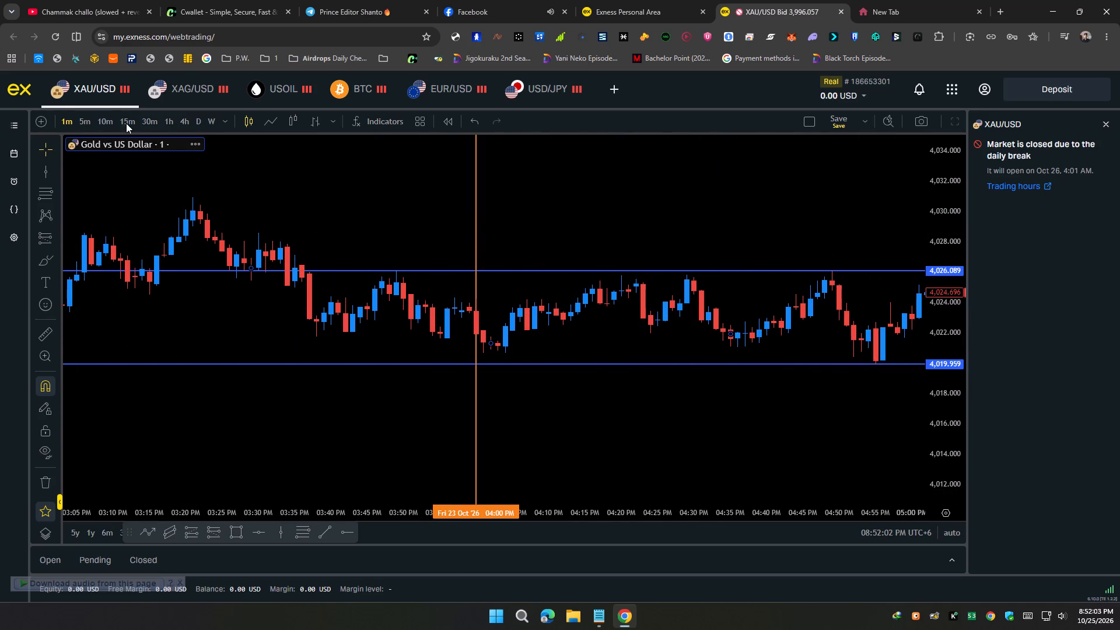
Return the chart to the 1-hour timeframe and review the candles leading into the two blue price levels.
{"action": "left_click", "coordinate": [164, 123]}
{"action": "scroll", "coordinate": [578, 359], "scroll_direction": "up", "scroll_amount": 14}
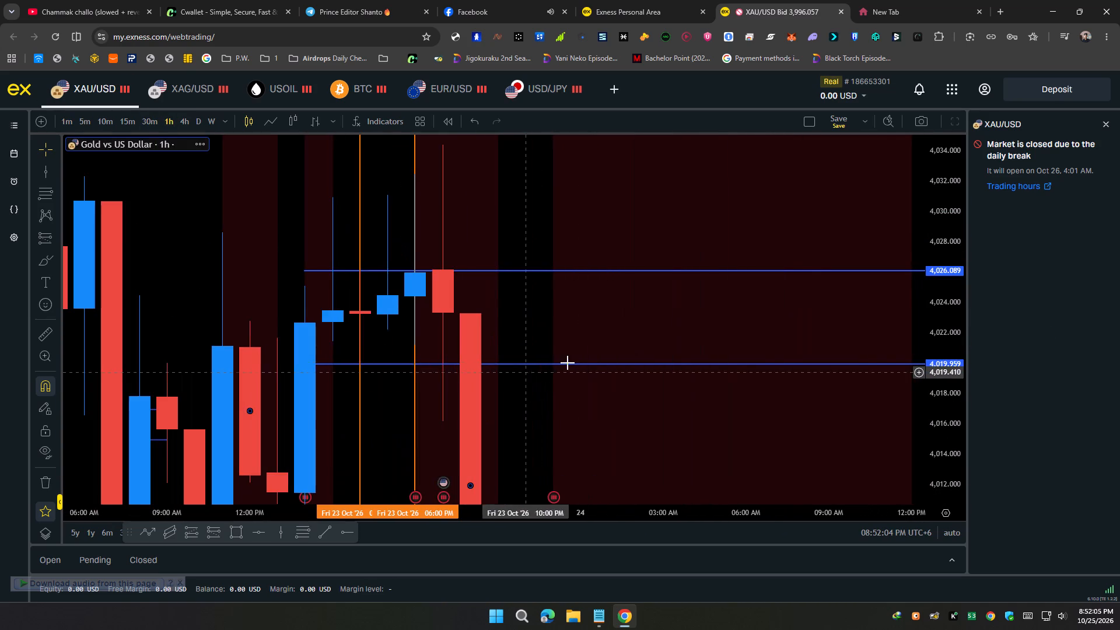
{"action": "left_click_drag", "start_coordinate": [665, 352], "coordinate": [869, 340]}
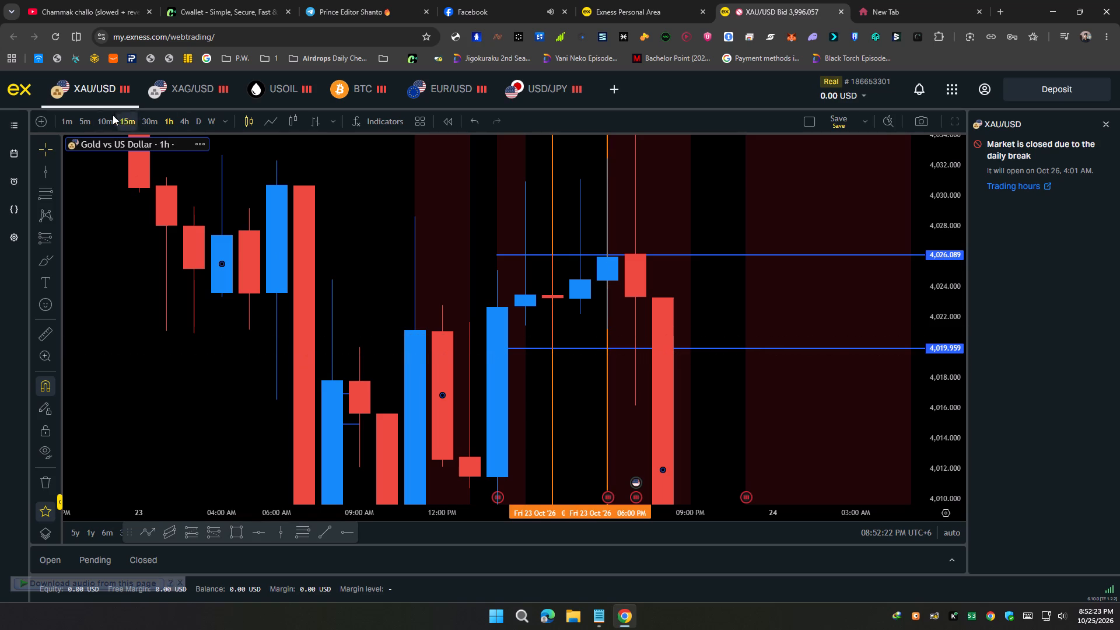
Switch to the 1-minute timeframe and examine the window between the 04:00 PM and 06:00 PM markers on Fri 23 Oct.
{"action": "left_click", "coordinate": [61, 127]}
{"action": "scroll", "coordinate": [208, 254], "scroll_direction": "down", "scroll_amount": 14}
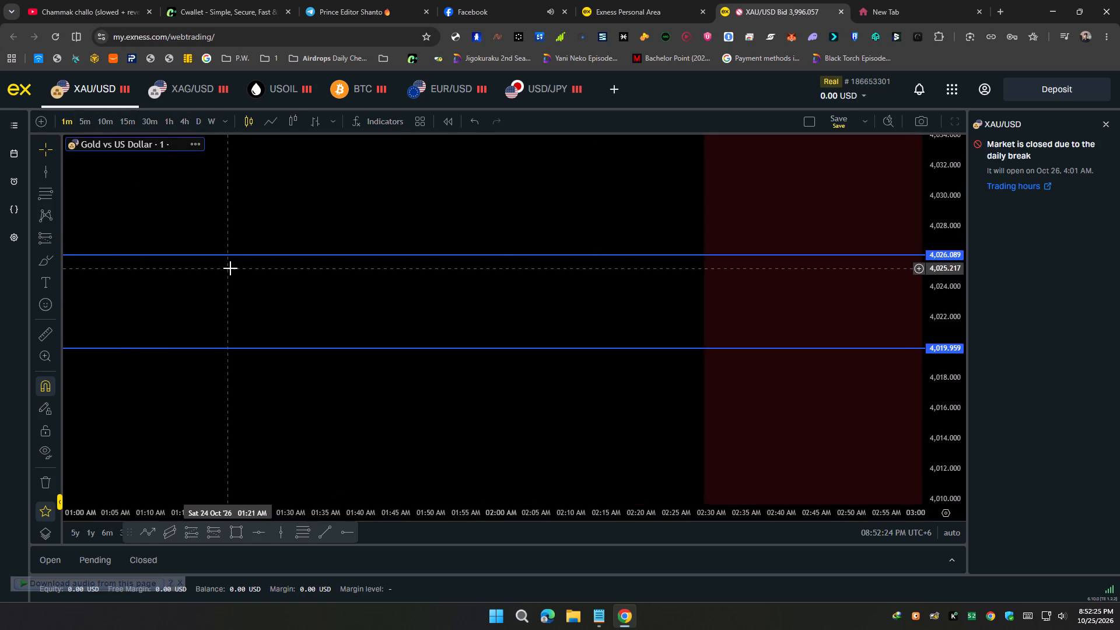
{"action": "scroll", "coordinate": [230, 268], "scroll_direction": "down", "scroll_amount": 20}
{"action": "scroll", "coordinate": [230, 268], "scroll_direction": "down", "scroll_amount": 1}
{"action": "left_click_drag", "start_coordinate": [353, 315], "coordinate": [610, 309]}
{"action": "scroll", "coordinate": [562, 304], "scroll_direction": "up", "scroll_amount": 6}
{"action": "left_click_drag", "start_coordinate": [410, 294], "coordinate": [724, 303]}
{"action": "scroll", "coordinate": [615, 295], "scroll_direction": "up", "scroll_amount": 6}
{"action": "scroll", "coordinate": [536, 295], "scroll_direction": "up", "scroll_amount": 2}
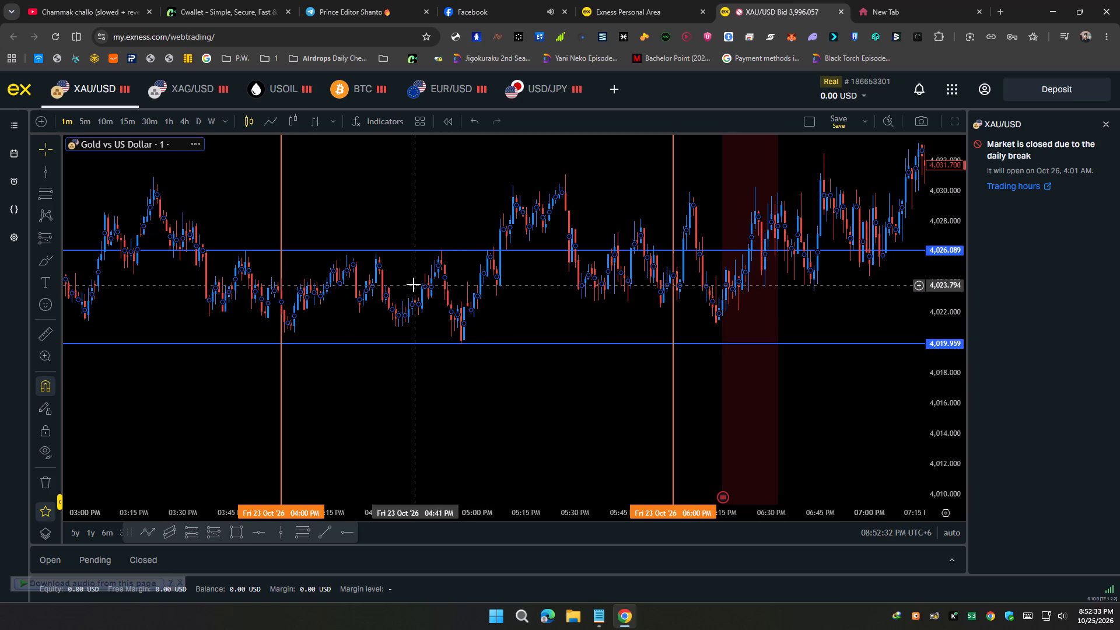
{"action": "left_click_drag", "start_coordinate": [477, 286], "coordinate": [590, 311]}
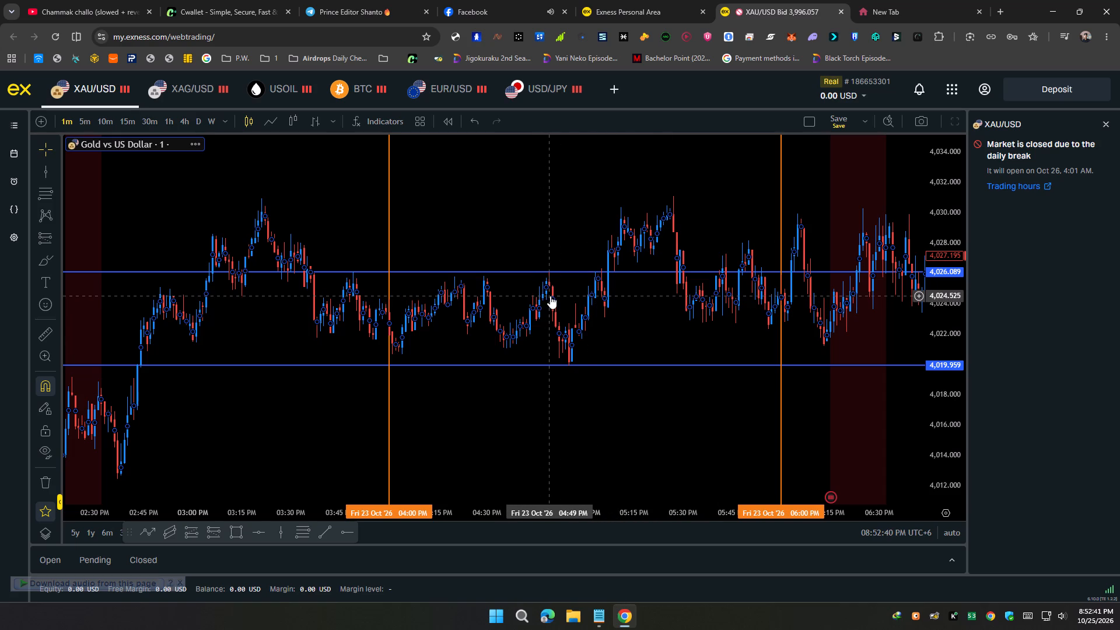
Examine the 1-minute swing highs and lows between the two blue levels from 04:00 PM until the upward move after 05:00 PM.
{"action": "scroll", "coordinate": [583, 299], "scroll_direction": "up", "scroll_amount": 4}
{"action": "left_click_drag", "start_coordinate": [555, 314], "coordinate": [669, 328]}
{"action": "scroll", "coordinate": [1061, 354], "scroll_direction": "up", "scroll_amount": 3}
{"action": "scroll", "coordinate": [974, 337], "scroll_direction": "up", "scroll_amount": 1}
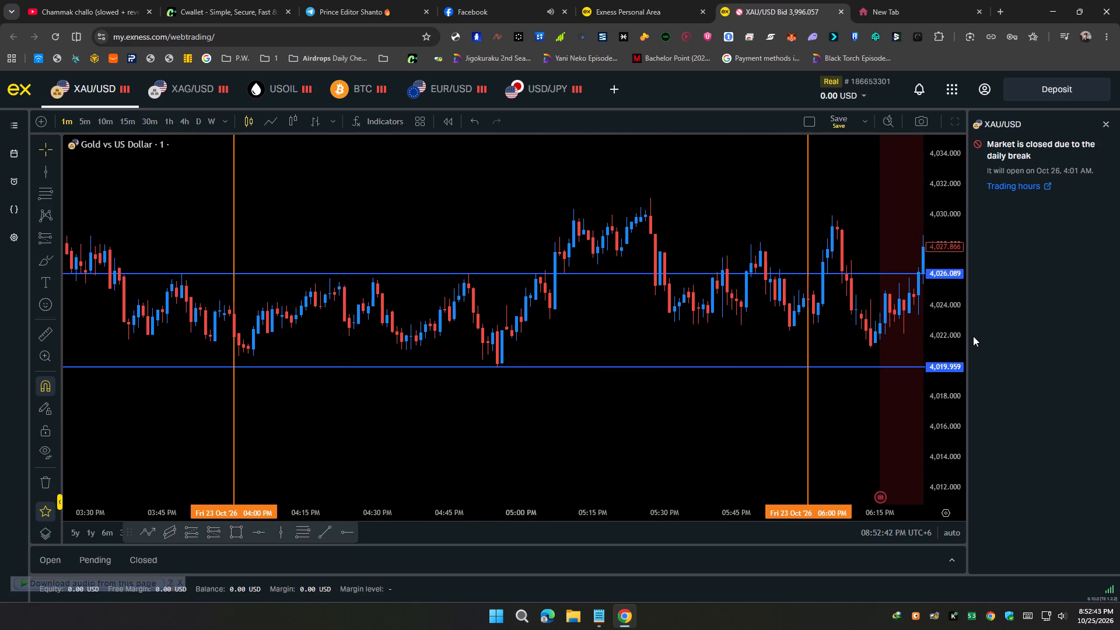
{"action": "scroll", "coordinate": [973, 336], "scroll_direction": "up", "scroll_amount": 10}
{"action": "left_click_drag", "start_coordinate": [566, 306], "coordinate": [682, 395]}
{"action": "scroll", "coordinate": [619, 362], "scroll_direction": "up", "scroll_amount": 4}
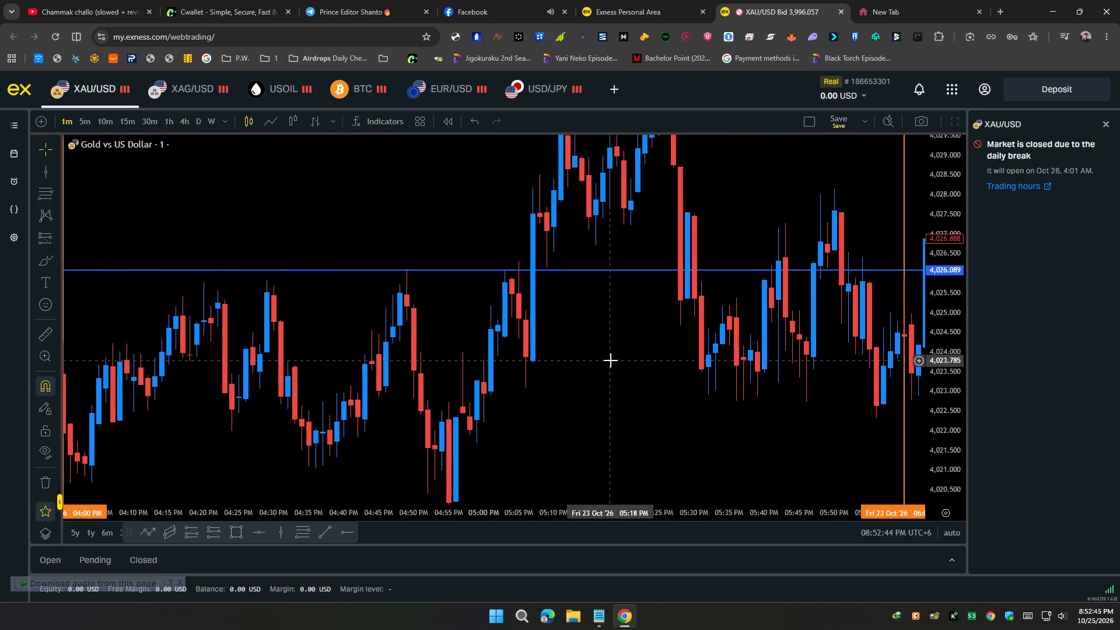
{"action": "left_click_drag", "start_coordinate": [553, 359], "coordinate": [776, 356]}
{"action": "scroll", "coordinate": [680, 349], "scroll_direction": "up", "scroll_amount": 4}
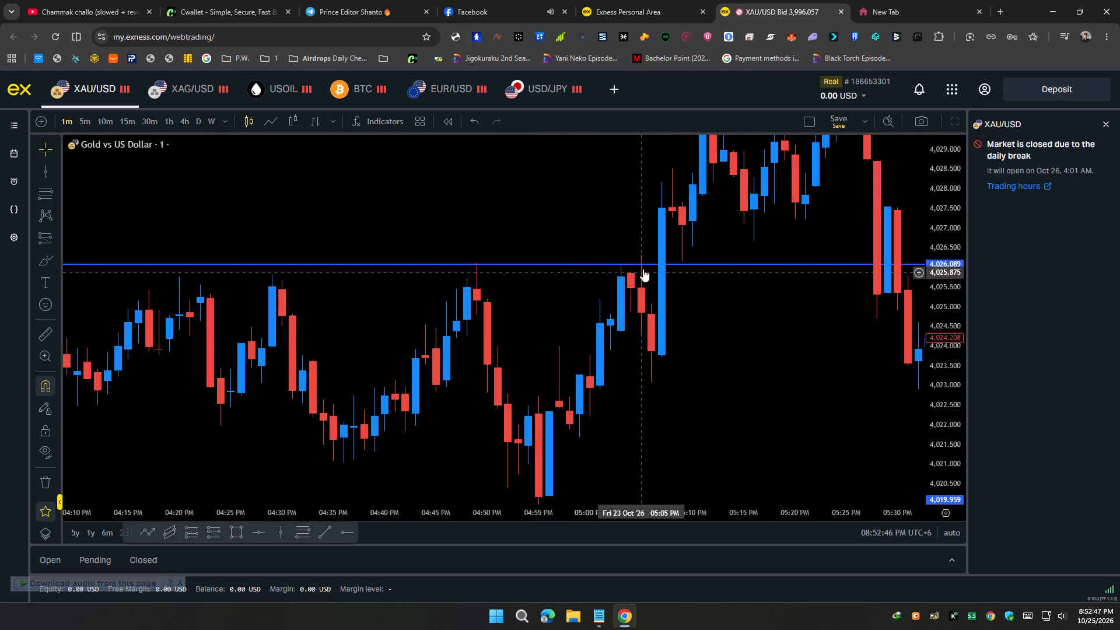
{"action": "left_click", "coordinate": [640, 283]}
{"action": "left_click_drag", "start_coordinate": [618, 306], "coordinate": [524, 317]}
{"action": "scroll", "coordinate": [519, 320], "scroll_direction": "up", "scroll_amount": 2}
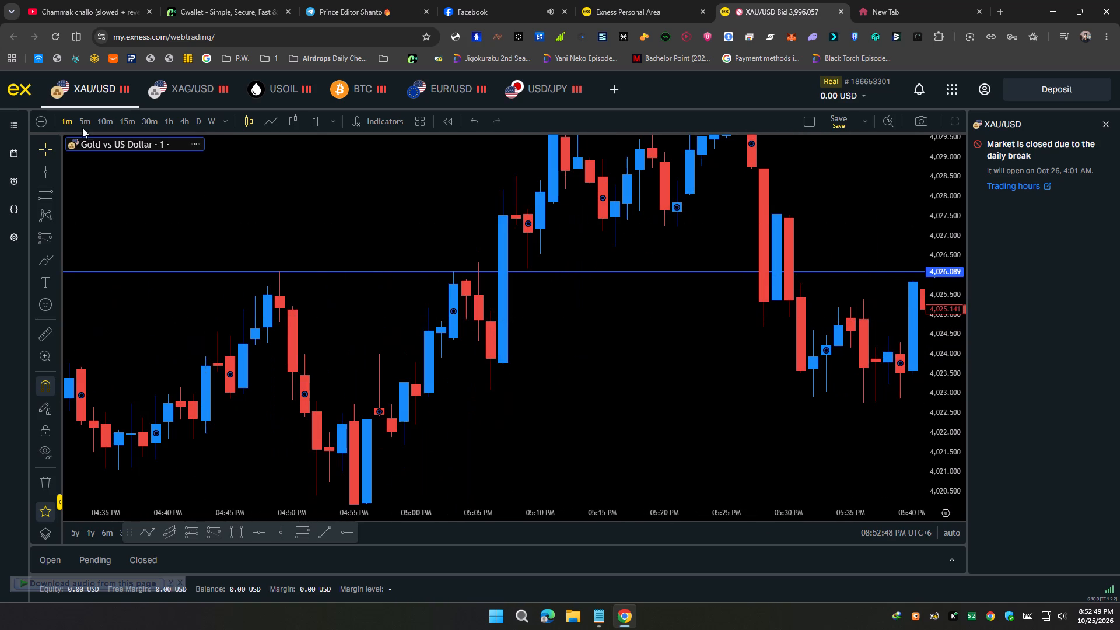
{"action": "left_click_drag", "start_coordinate": [185, 219], "coordinate": [288, 235]}
{"action": "scroll", "coordinate": [308, 240], "scroll_direction": "down", "scroll_amount": 4}
{"action": "left_click_drag", "start_coordinate": [490, 331], "coordinate": [416, 335]}
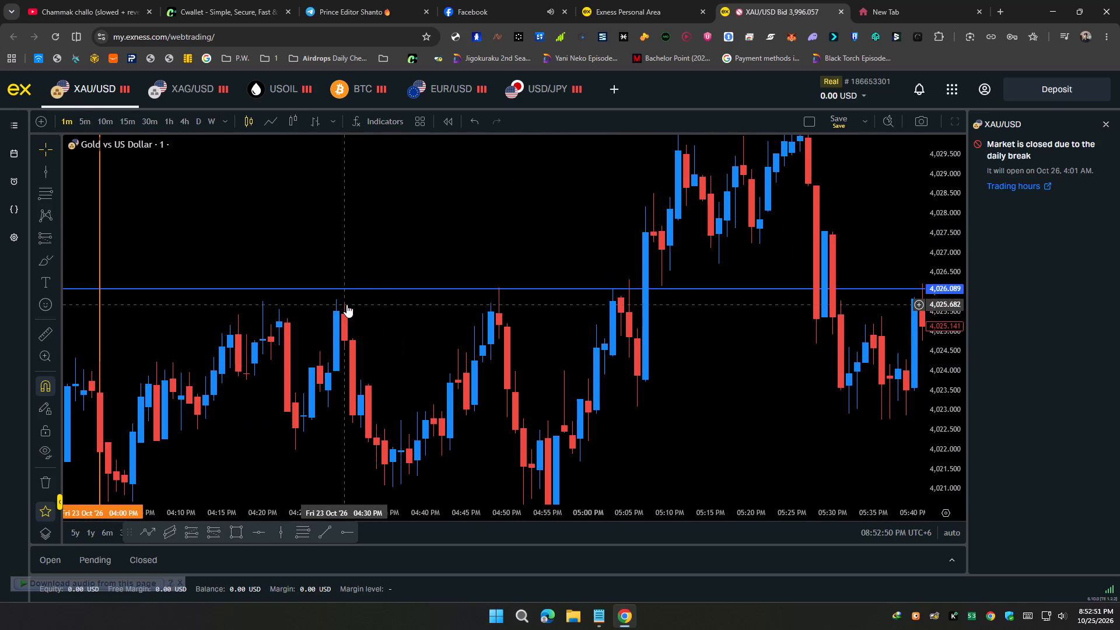
{"action": "left_click_drag", "start_coordinate": [464, 328], "coordinate": [422, 324]}
{"action": "scroll", "coordinate": [431, 332], "scroll_direction": "down", "scroll_amount": 2}
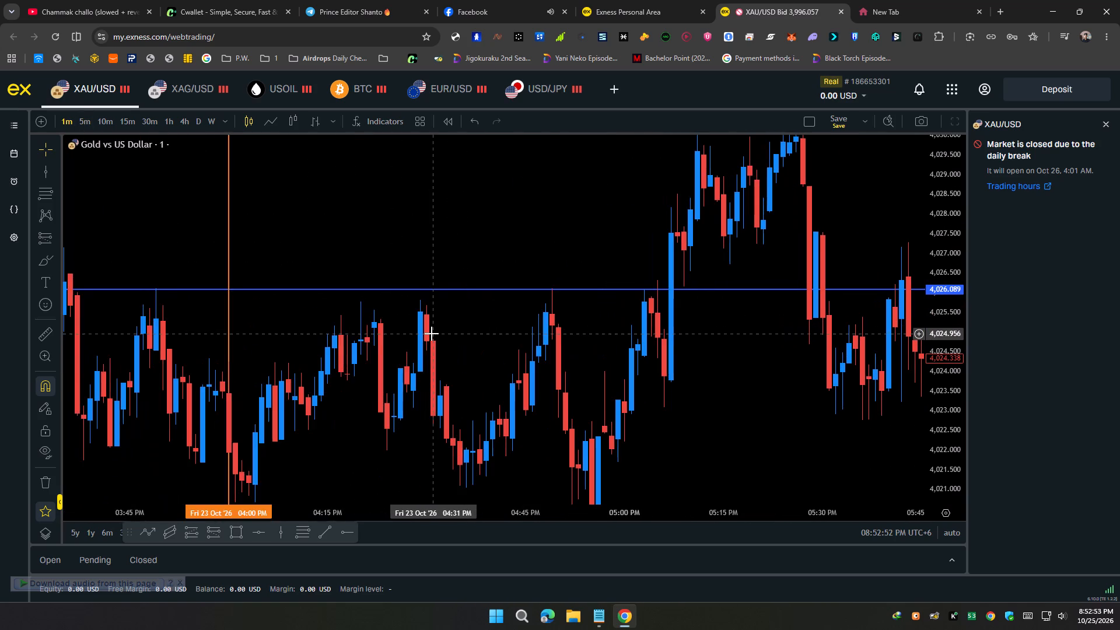
{"action": "scroll", "coordinate": [432, 334], "scroll_direction": "up", "scroll_amount": 1}
{"action": "left_click_drag", "start_coordinate": [516, 368], "coordinate": [447, 319]}
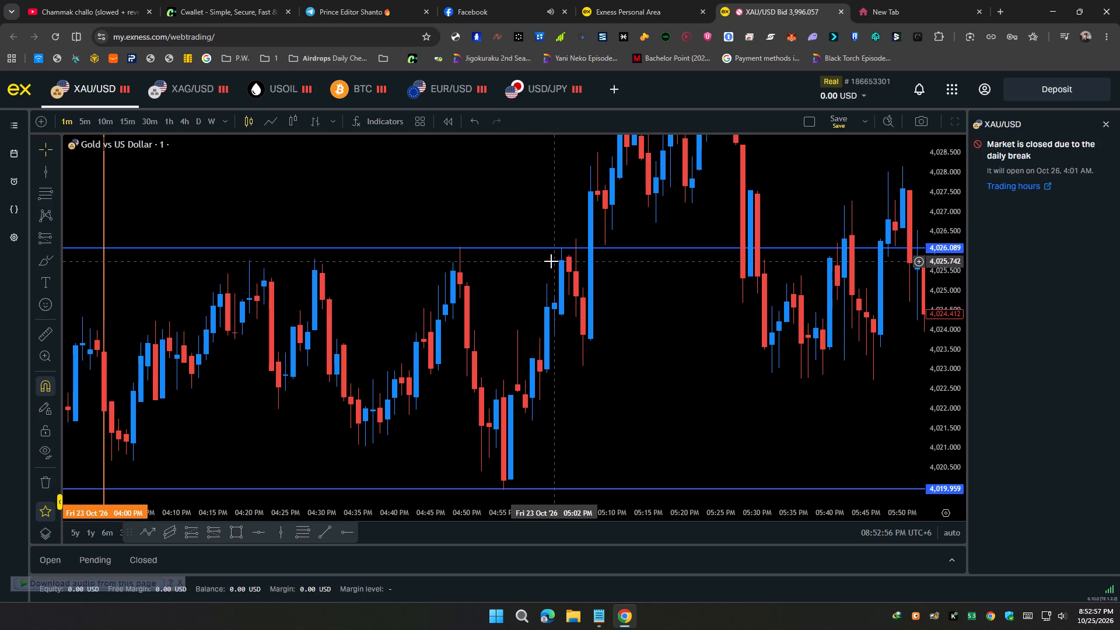
{"action": "left_click_drag", "start_coordinate": [572, 391], "coordinate": [549, 349]}
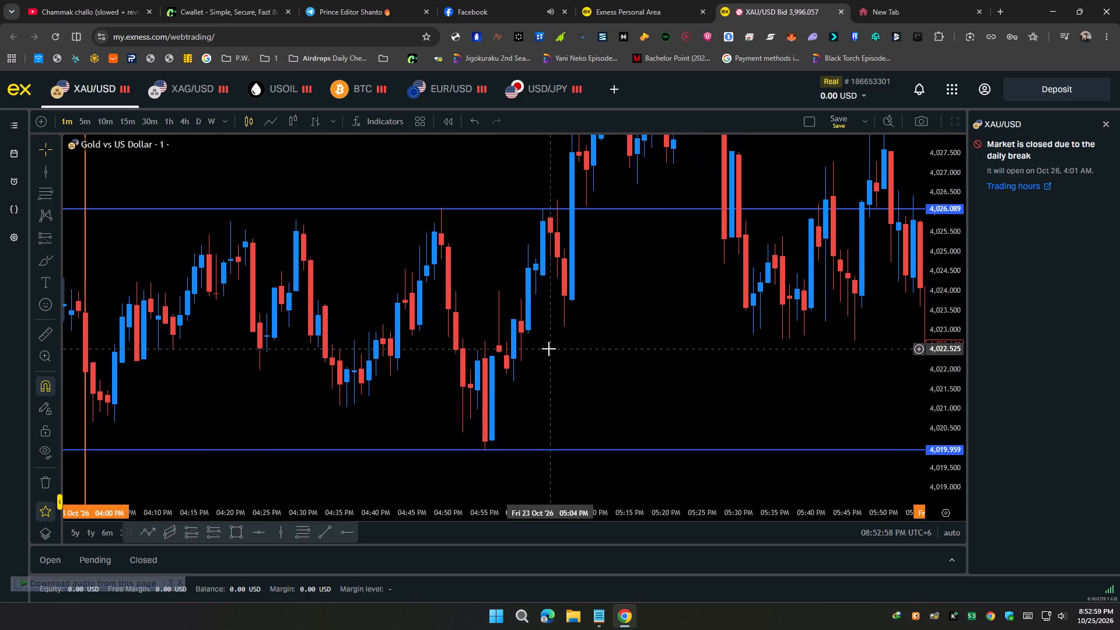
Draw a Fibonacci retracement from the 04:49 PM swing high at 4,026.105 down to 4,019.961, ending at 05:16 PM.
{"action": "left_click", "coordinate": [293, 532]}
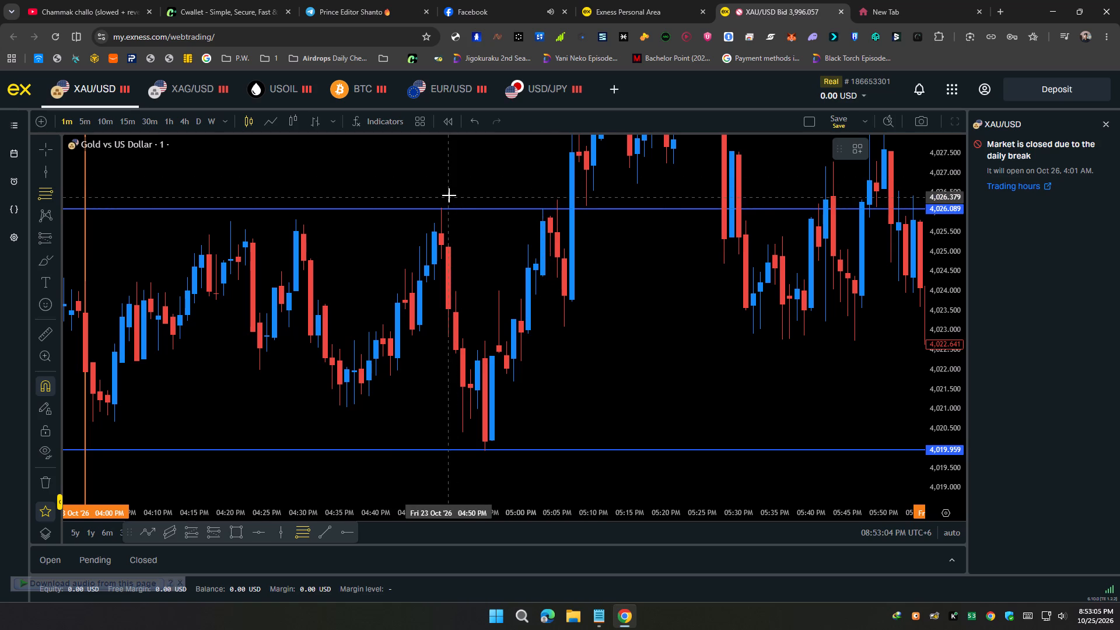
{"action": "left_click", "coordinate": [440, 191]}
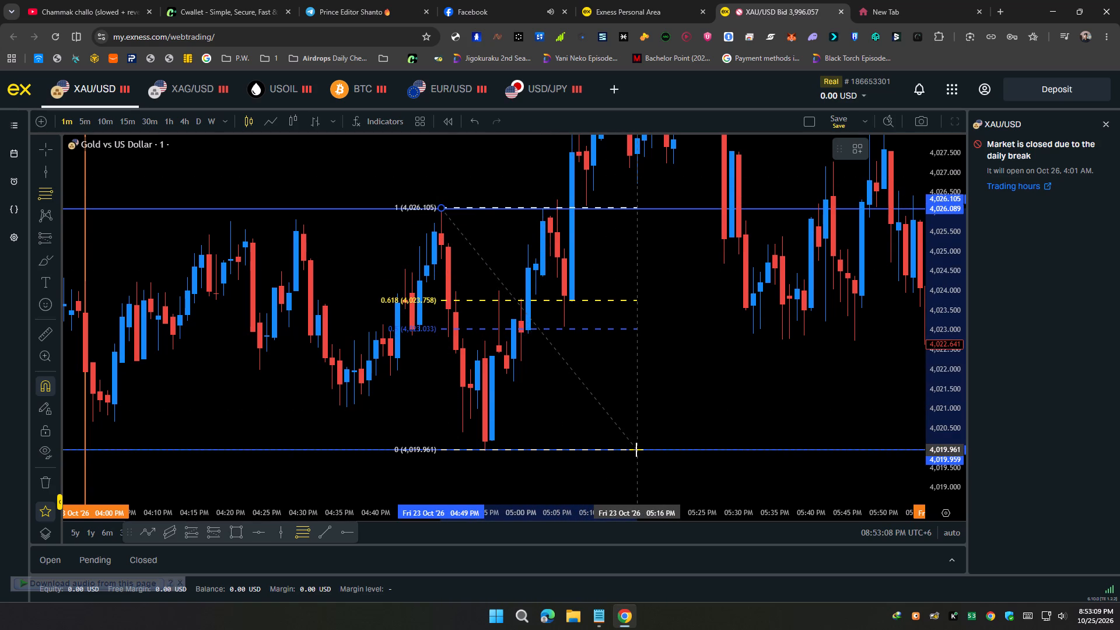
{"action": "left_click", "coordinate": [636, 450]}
Examine how the surrounding 1-minute candles react to the 0.5 and 0.618 retracement levels between the two time markers.
{"action": "left_click_drag", "start_coordinate": [845, 309], "coordinate": [705, 409]}
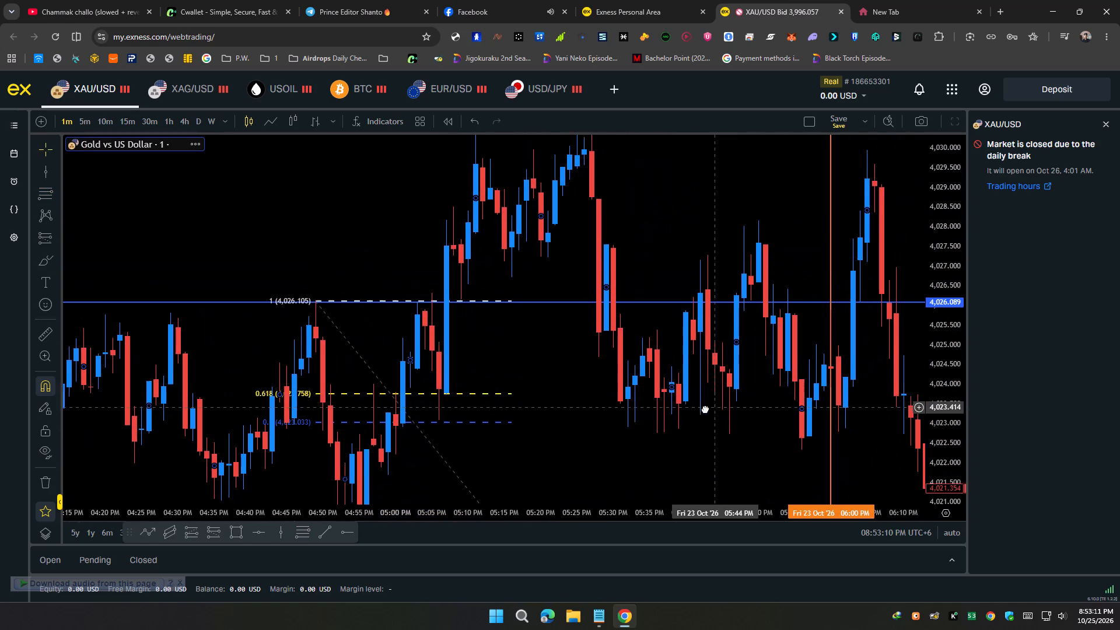
{"action": "left_click_drag", "start_coordinate": [705, 409], "coordinate": [704, 409]}
{"action": "scroll", "coordinate": [724, 416], "scroll_direction": "down", "scroll_amount": 3}
{"action": "left_click_drag", "start_coordinate": [717, 403], "coordinate": [527, 308]}
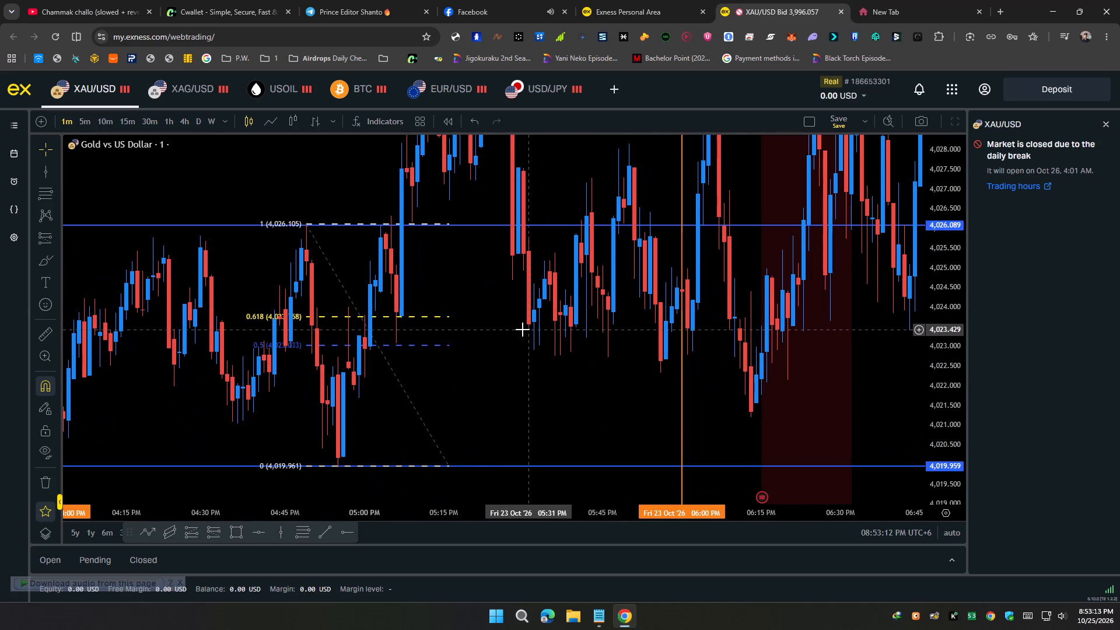
{"action": "left_click_drag", "start_coordinate": [526, 289], "coordinate": [657, 397]}
{"action": "scroll", "coordinate": [654, 389], "scroll_direction": "down", "scroll_amount": 3}
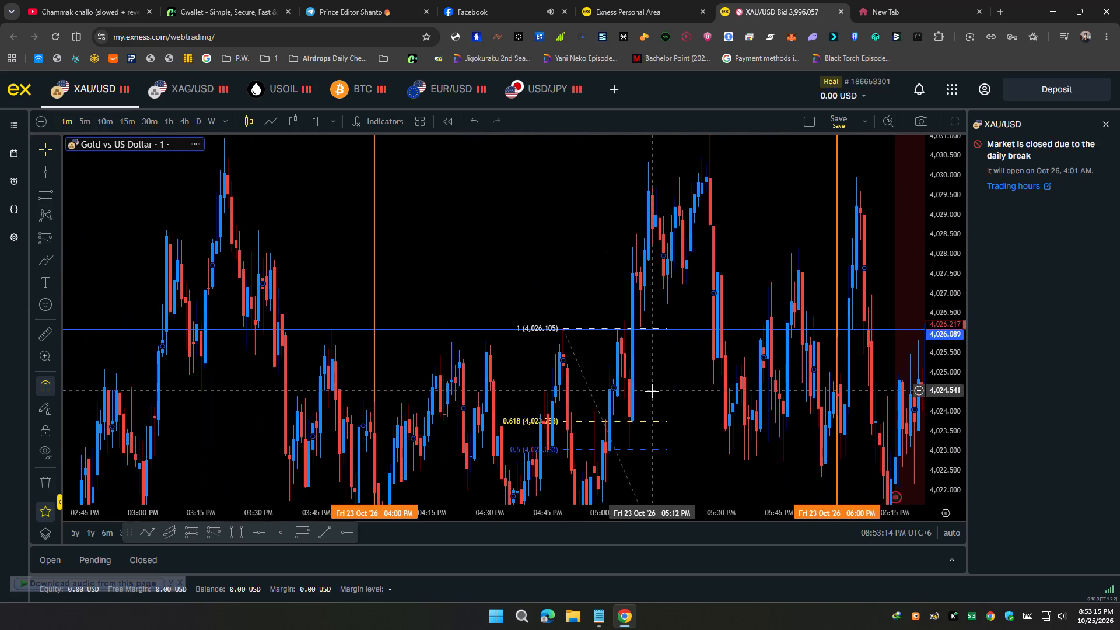
{"action": "left_click_drag", "start_coordinate": [702, 410], "coordinate": [765, 330]}
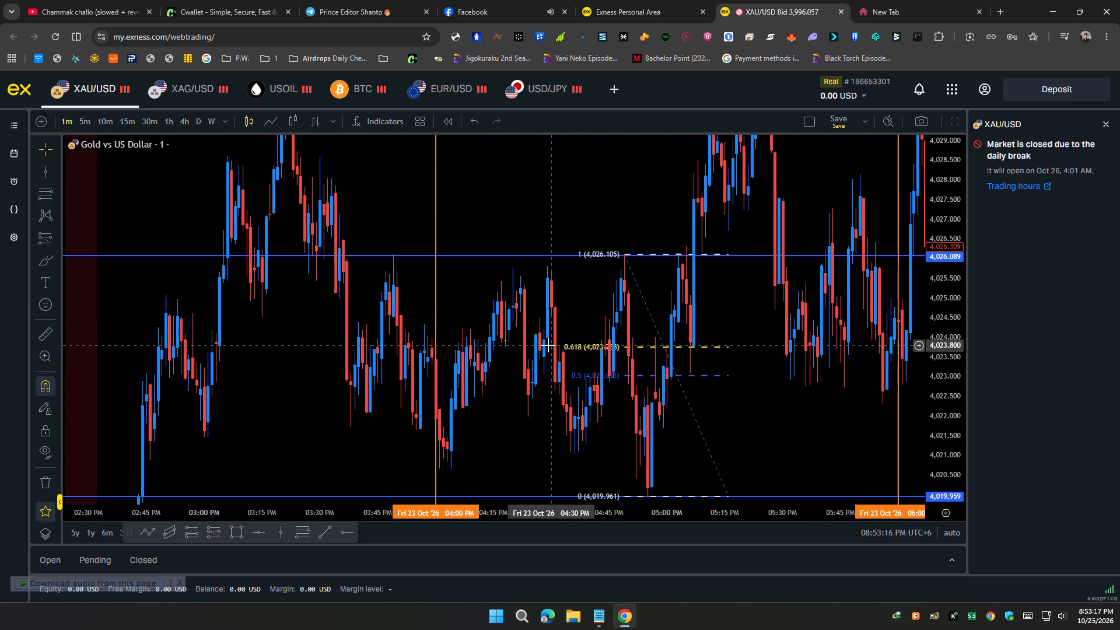
{"action": "left_click_drag", "start_coordinate": [549, 338], "coordinate": [596, 326]}
{"action": "scroll", "coordinate": [581, 323], "scroll_direction": "up", "scroll_amount": 2}
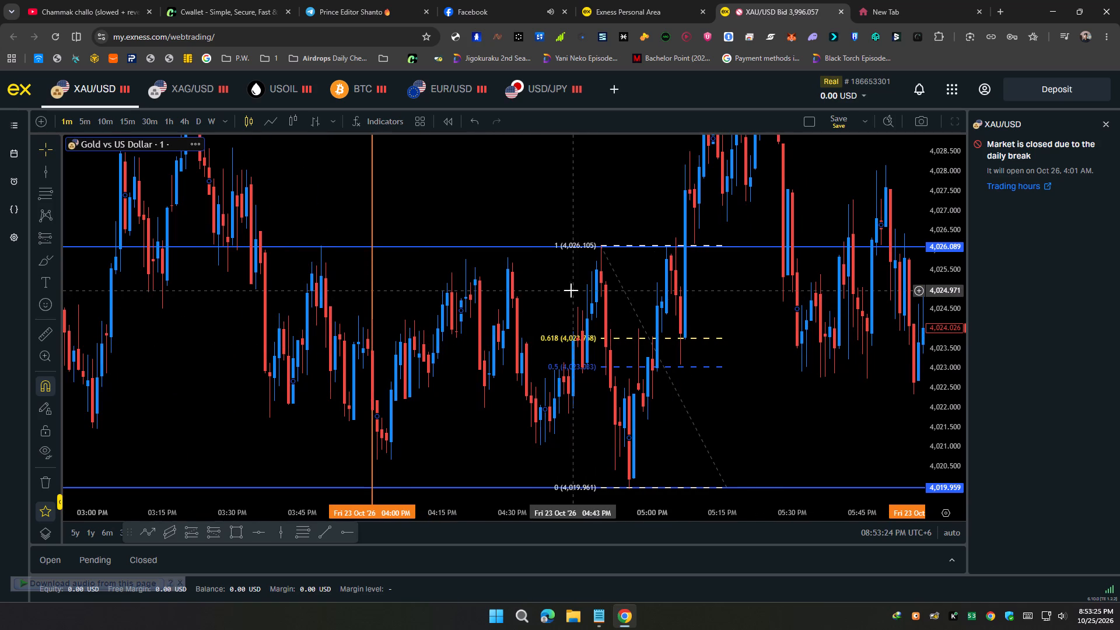
{"action": "left_click_drag", "start_coordinate": [581, 299], "coordinate": [552, 309]}
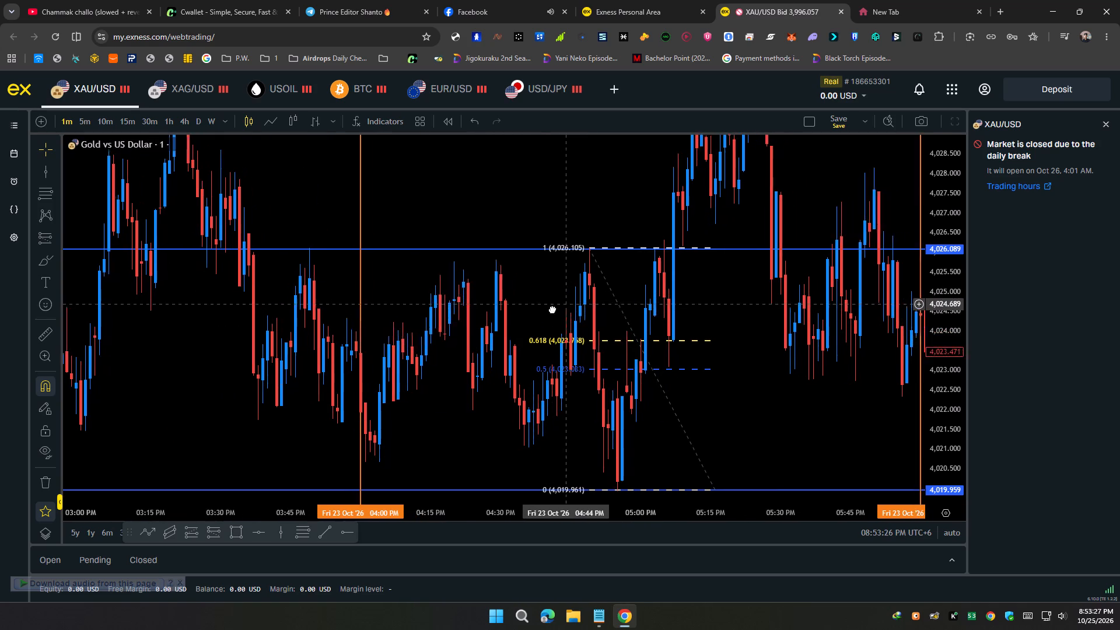
{"action": "left_click_drag", "start_coordinate": [552, 309], "coordinate": [510, 332]}
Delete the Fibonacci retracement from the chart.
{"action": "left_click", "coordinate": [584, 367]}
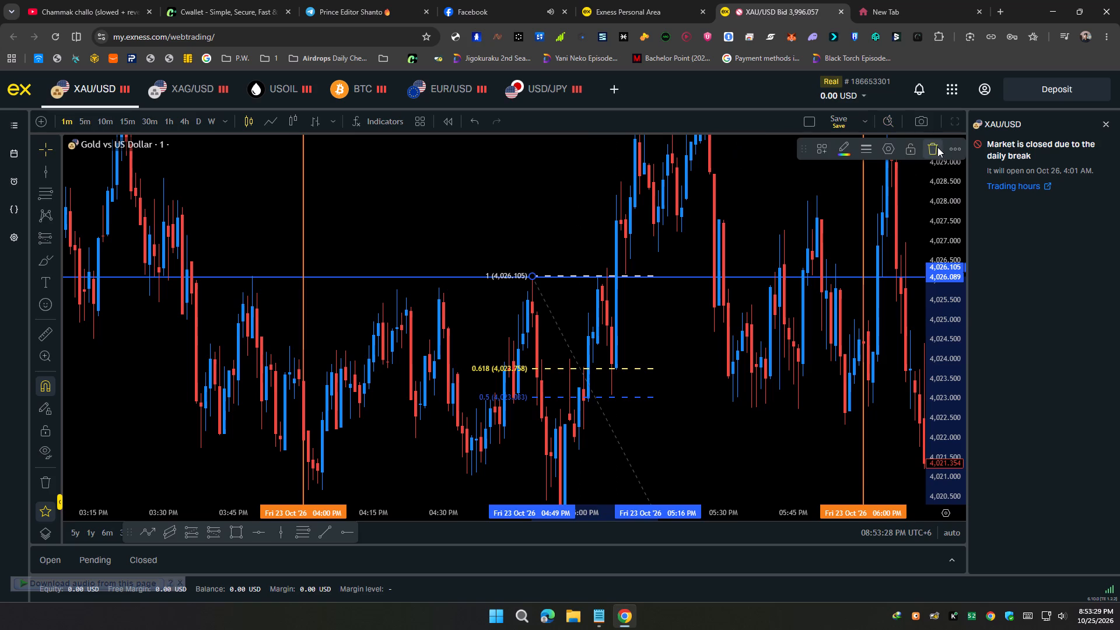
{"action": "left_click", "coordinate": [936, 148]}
Examine the 1-minute price swings from 04:00 PM through the period following the 06:00 PM marker.
{"action": "left_click_drag", "start_coordinate": [811, 224], "coordinate": [785, 275]}
{"action": "scroll", "coordinate": [915, 260], "scroll_direction": "down", "scroll_amount": 7}
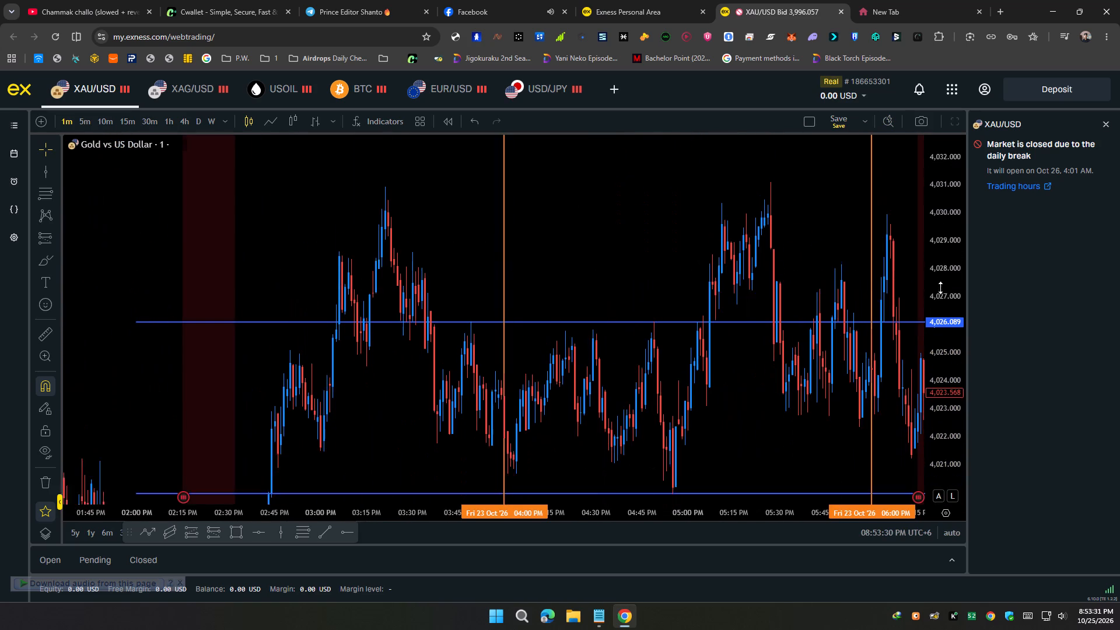
{"action": "scroll", "coordinate": [940, 288], "scroll_direction": "down", "scroll_amount": 3}
{"action": "scroll", "coordinate": [669, 366], "scroll_direction": "up", "scroll_amount": 6}
{"action": "left_click_drag", "start_coordinate": [612, 388], "coordinate": [441, 356]}
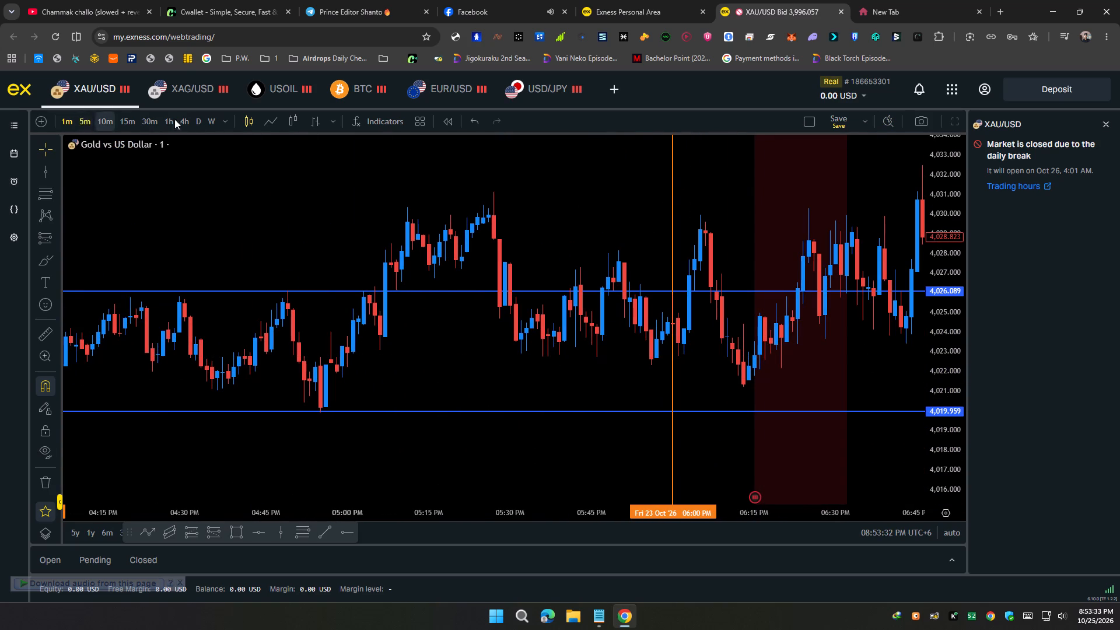
Switch the gold chart back to the 1-hour timeframe.
{"action": "left_click", "coordinate": [168, 121]}
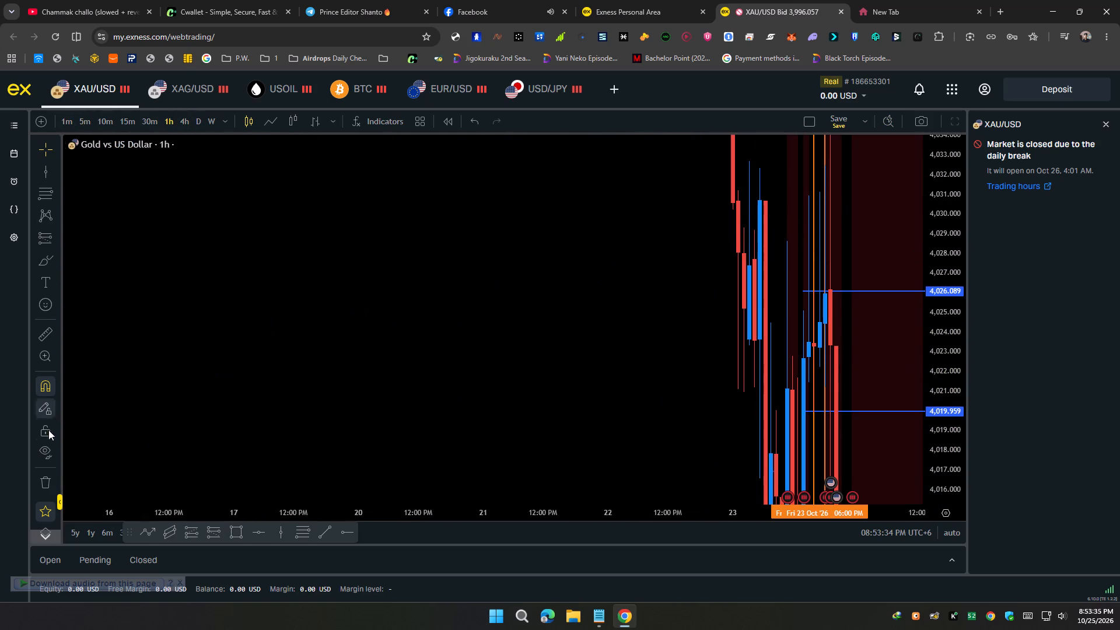
Remove all existing drawings from the gold chart.
{"action": "left_click", "coordinate": [45, 476]}
Draw horizontal rays from the Fri 23 Oct 05:00 PM hourly candle, at its high of 4,031.113 and its low of 4,022.216.
{"action": "scroll", "coordinate": [264, 393], "scroll_direction": "up", "scroll_amount": 7}
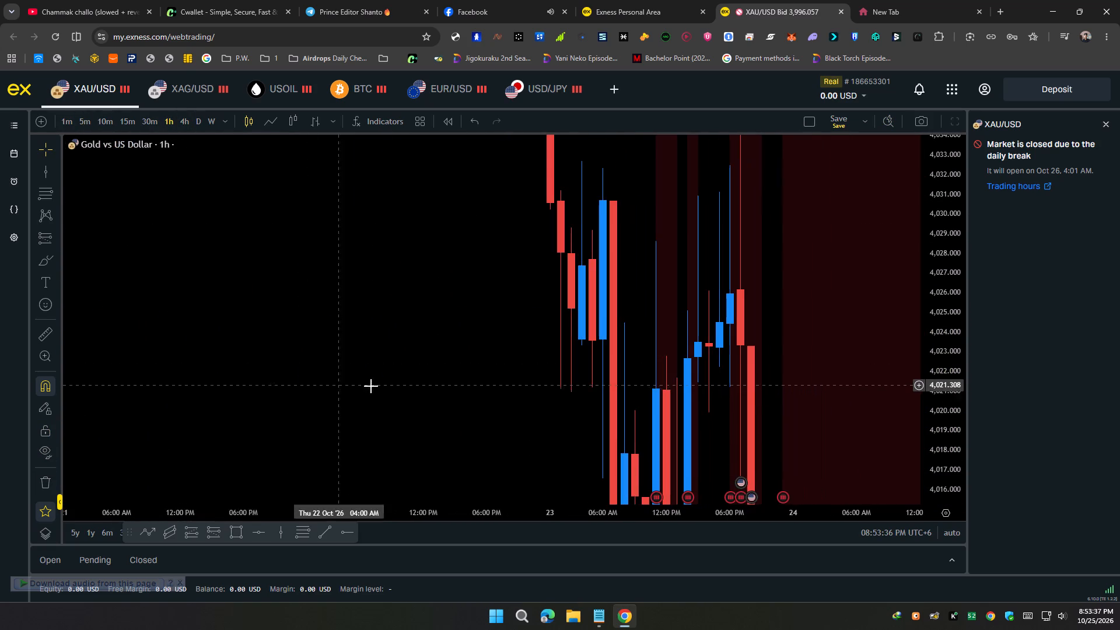
{"action": "scroll", "coordinate": [387, 387], "scroll_direction": "up", "scroll_amount": 4}
{"action": "scroll", "coordinate": [933, 312], "scroll_direction": "down", "scroll_amount": 5}
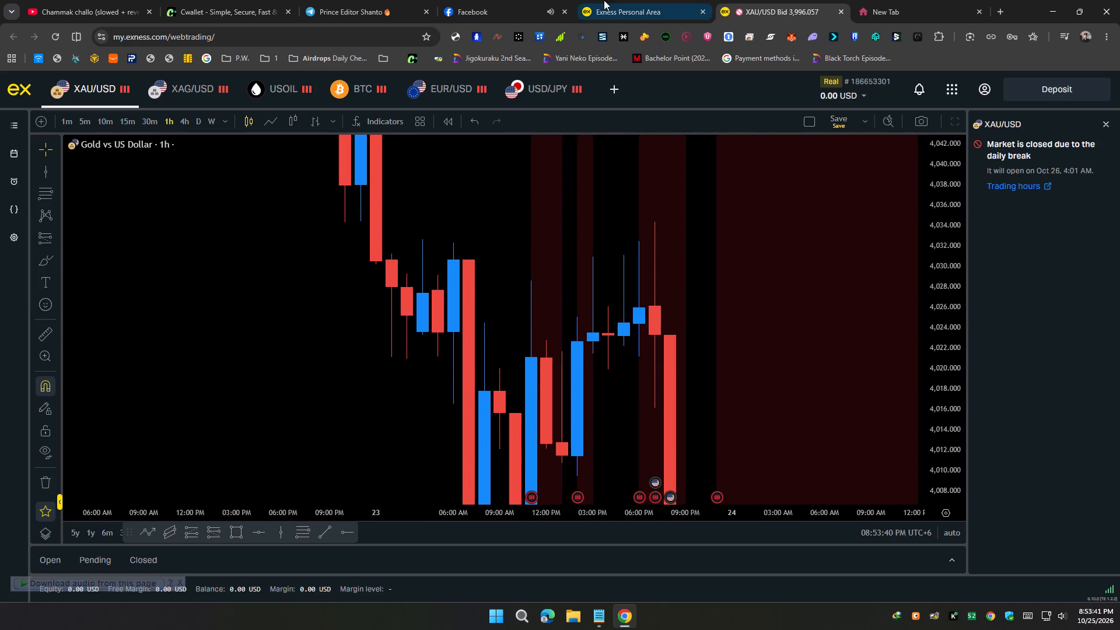
{"action": "left_click_drag", "start_coordinate": [653, 268], "coordinate": [704, 278]}
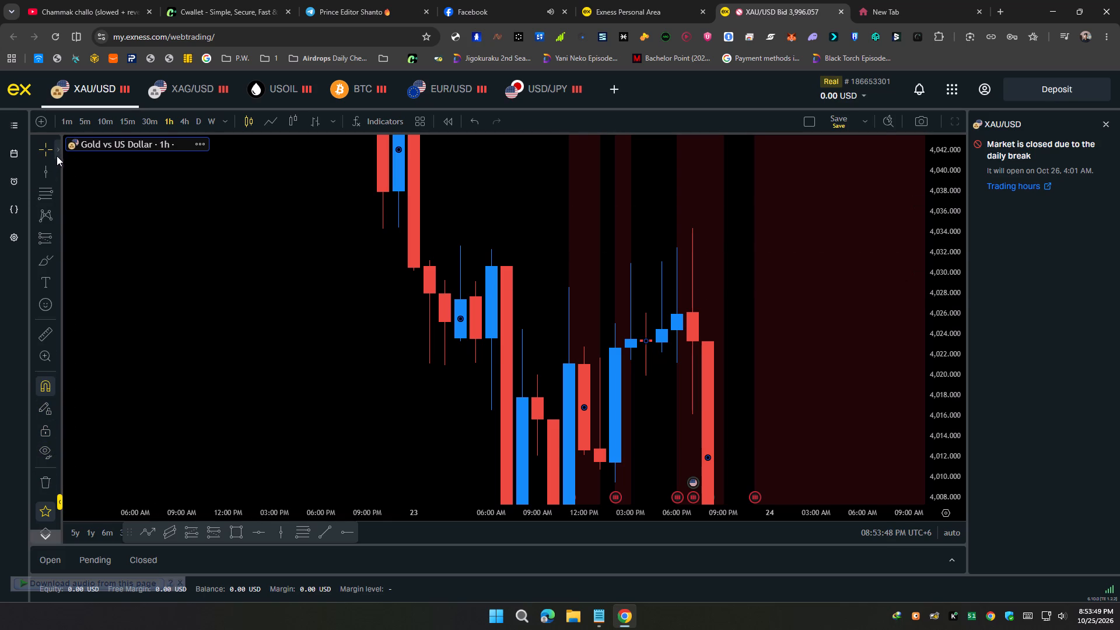
{"action": "left_click", "coordinate": [340, 534]}
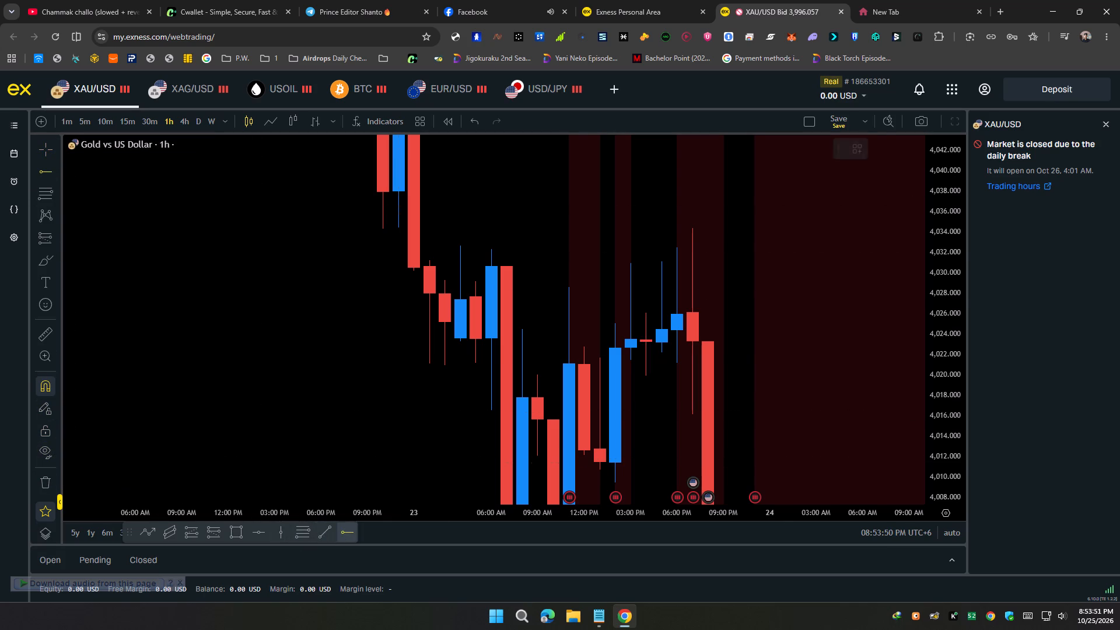
{"action": "left_click", "coordinate": [663, 246]}
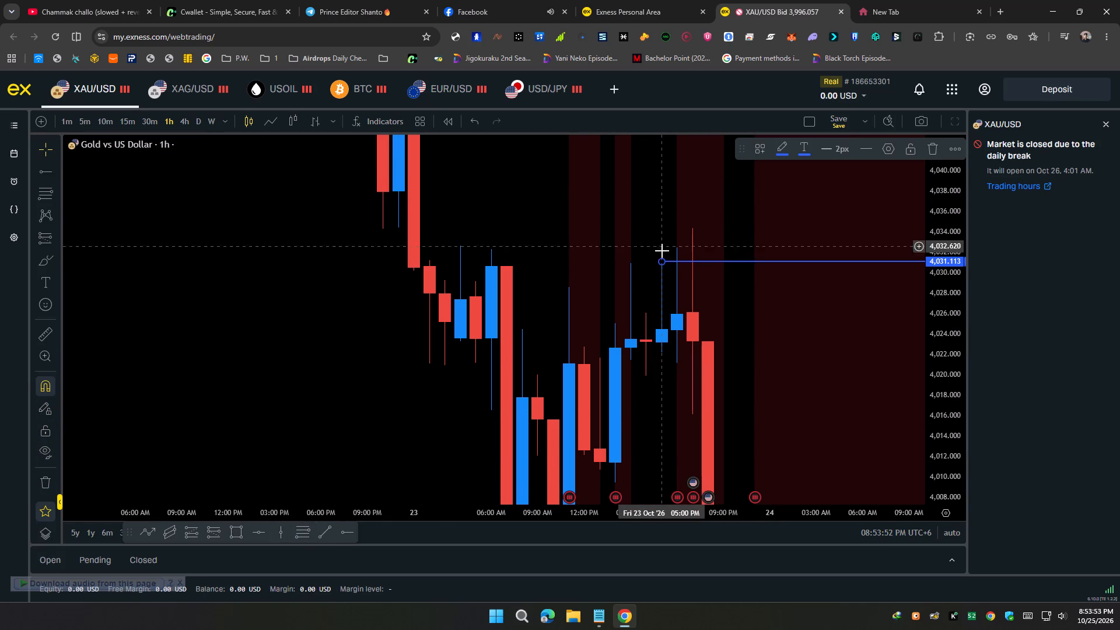
{"action": "left_click", "coordinate": [345, 539]}
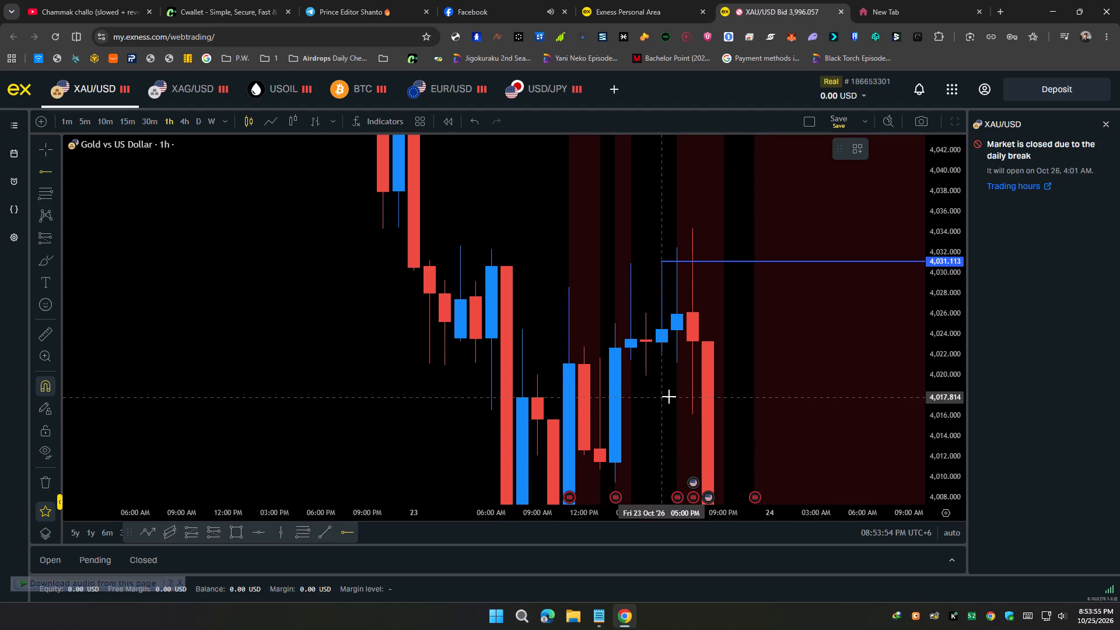
{"action": "left_click", "coordinate": [658, 376]}
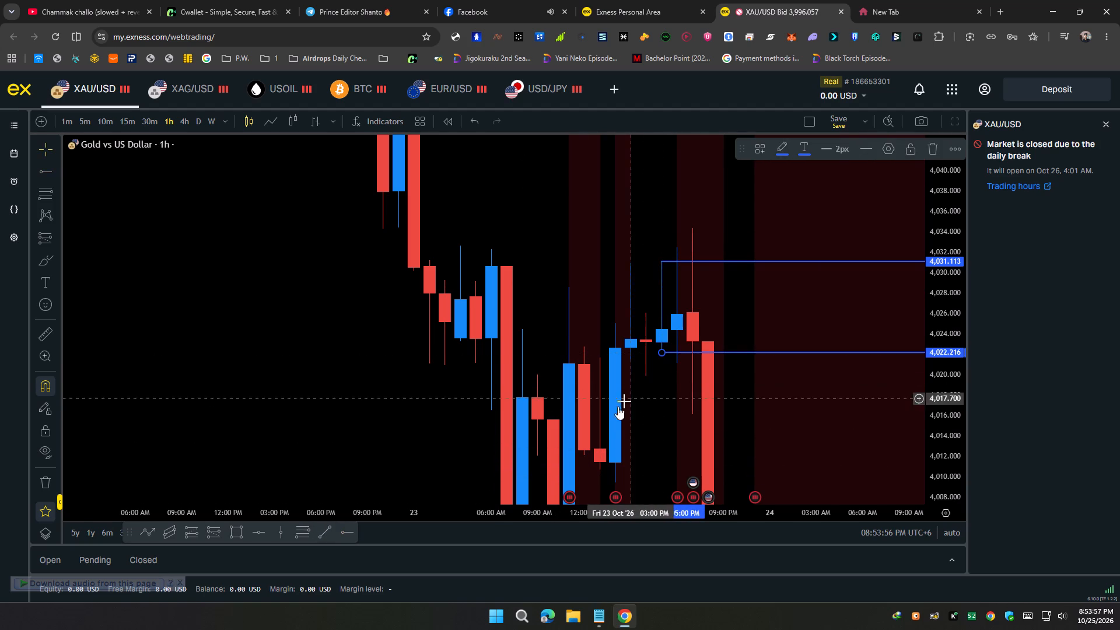
On the 1-minute timeframe, examine the price swings between the two rays from 05:00 PM to about 08:00 PM.
{"action": "left_click_drag", "start_coordinate": [616, 407], "coordinate": [526, 419]}
{"action": "left_click", "coordinate": [70, 125]}
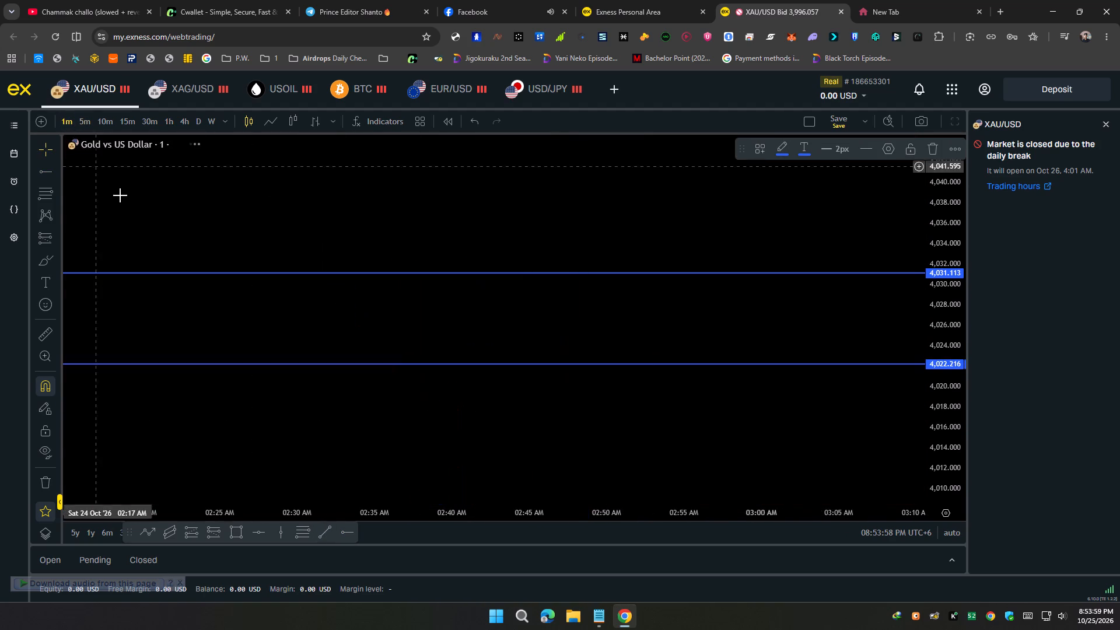
{"action": "scroll", "coordinate": [155, 249], "scroll_direction": "down", "scroll_amount": 20}
{"action": "scroll", "coordinate": [155, 249], "scroll_direction": "down", "scroll_amount": 11}
{"action": "left_click_drag", "start_coordinate": [390, 331], "coordinate": [605, 332]}
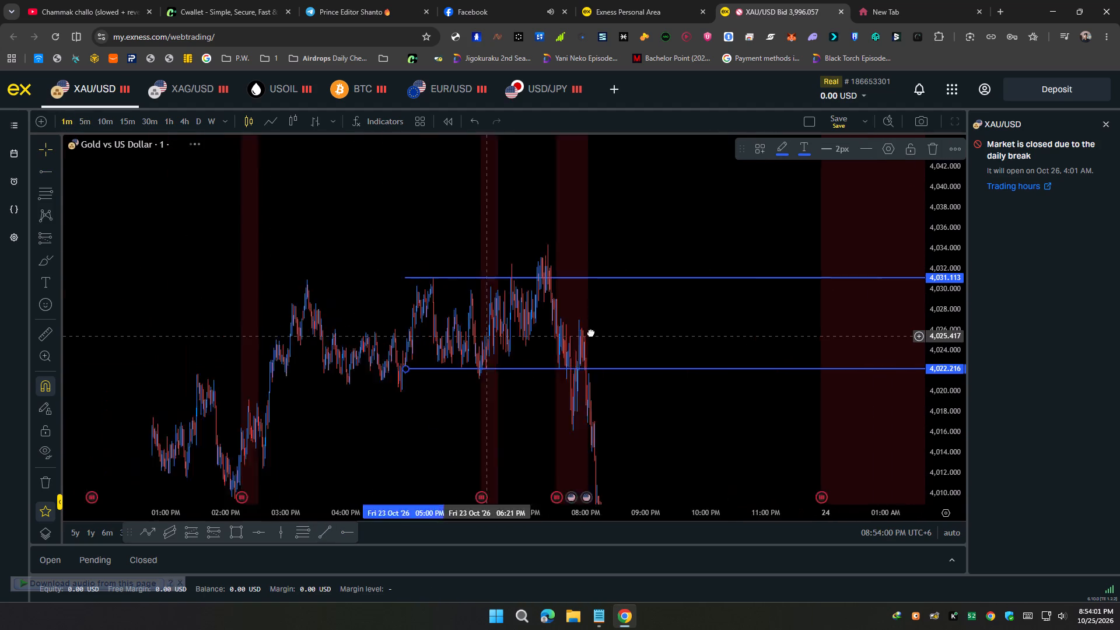
{"action": "left_click_drag", "start_coordinate": [605, 332], "coordinate": [649, 334]}
{"action": "scroll", "coordinate": [599, 340], "scroll_direction": "up", "scroll_amount": 6}
{"action": "left_click_drag", "start_coordinate": [560, 331], "coordinate": [1116, 342]}
{"action": "scroll", "coordinate": [919, 341], "scroll_direction": "up", "scroll_amount": 7}
{"action": "left_click_drag", "start_coordinate": [807, 329], "coordinate": [558, 339]}
{"action": "scroll", "coordinate": [949, 394], "scroll_direction": "up", "scroll_amount": 5}
{"action": "left_click_drag", "start_coordinate": [849, 362], "coordinate": [644, 367]}
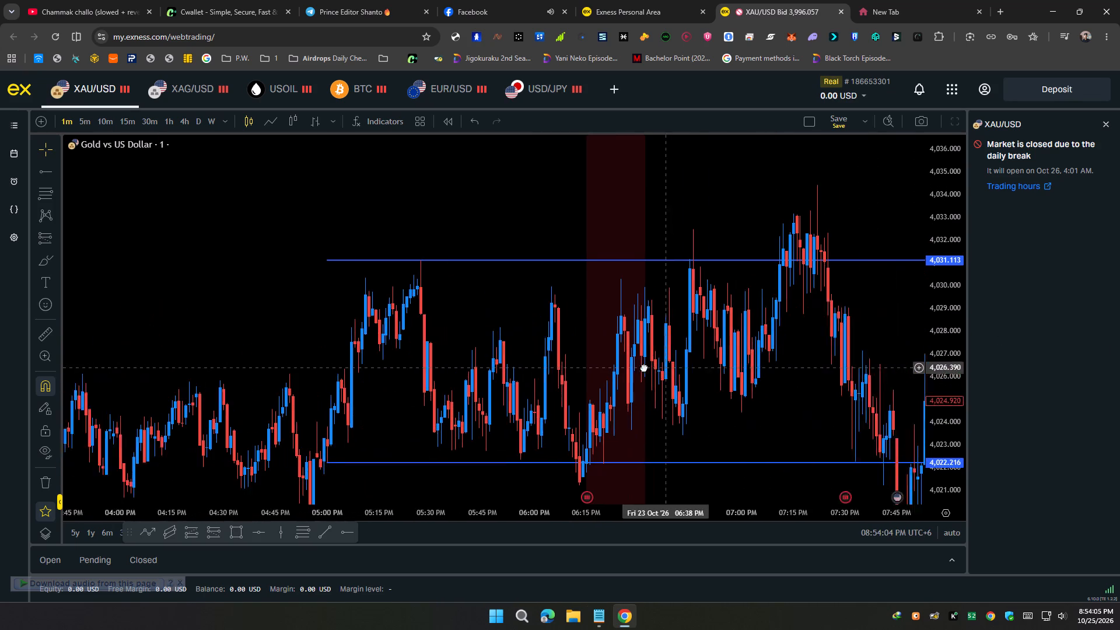
{"action": "left_click_drag", "start_coordinate": [644, 367], "coordinate": [617, 363]}
{"action": "left_click_drag", "start_coordinate": [712, 310], "coordinate": [572, 362]}
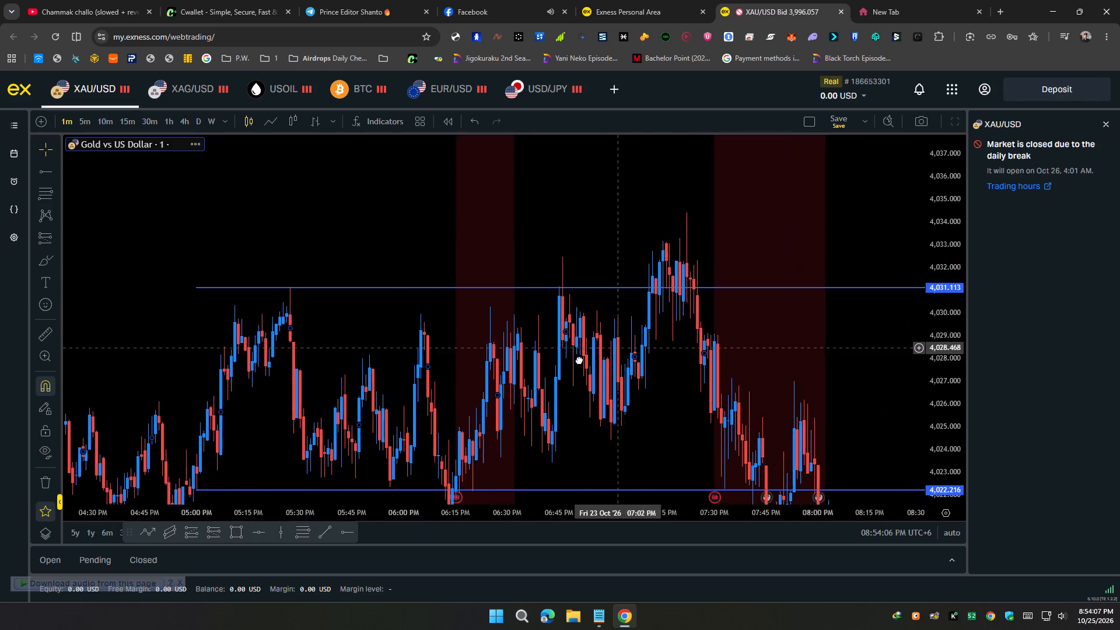
{"action": "left_click_drag", "start_coordinate": [572, 362], "coordinate": [757, 264]}
{"action": "scroll", "coordinate": [680, 255], "scroll_direction": "up", "scroll_amount": 4}
{"action": "left_click_drag", "start_coordinate": [638, 278], "coordinate": [671, 351]}
{"action": "scroll", "coordinate": [659, 343], "scroll_direction": "up", "scroll_amount": 3}
{"action": "left_click_drag", "start_coordinate": [632, 342], "coordinate": [636, 343]}
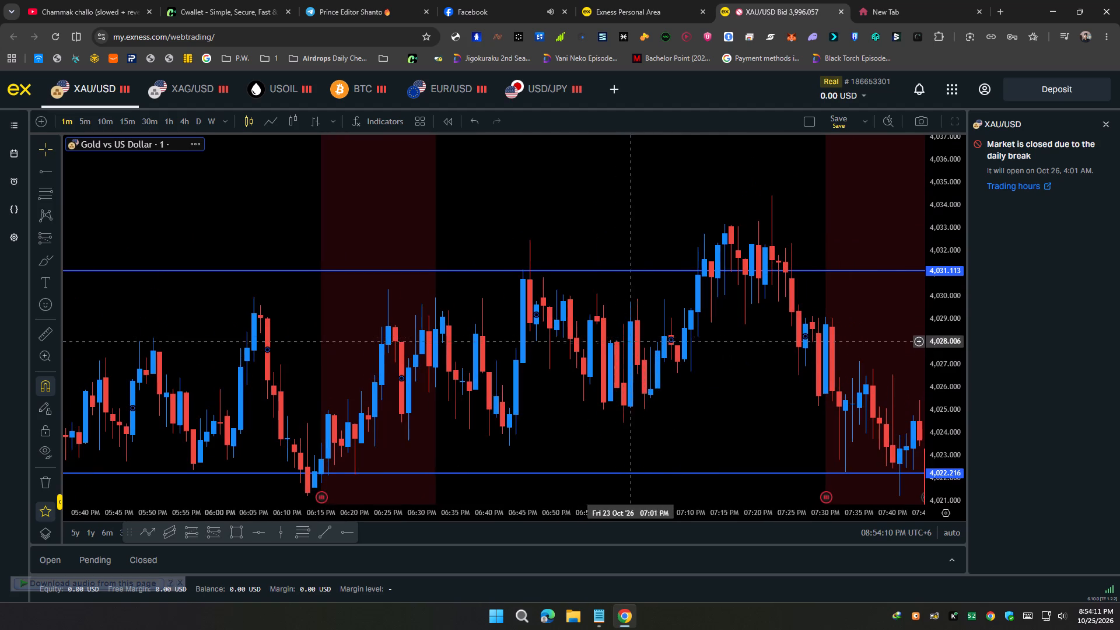
Examine how the 1-minute candles react at the 4,031.113 ray around 06:45 PM and 07:15 PM, and during the following move.
{"action": "left_click_drag", "start_coordinate": [636, 343], "coordinate": [775, 328]}
{"action": "scroll", "coordinate": [950, 338], "scroll_direction": "up", "scroll_amount": 3}
{"action": "left_click_drag", "start_coordinate": [888, 358], "coordinate": [828, 412]}
{"action": "left_click_drag", "start_coordinate": [809, 405], "coordinate": [759, 397]}
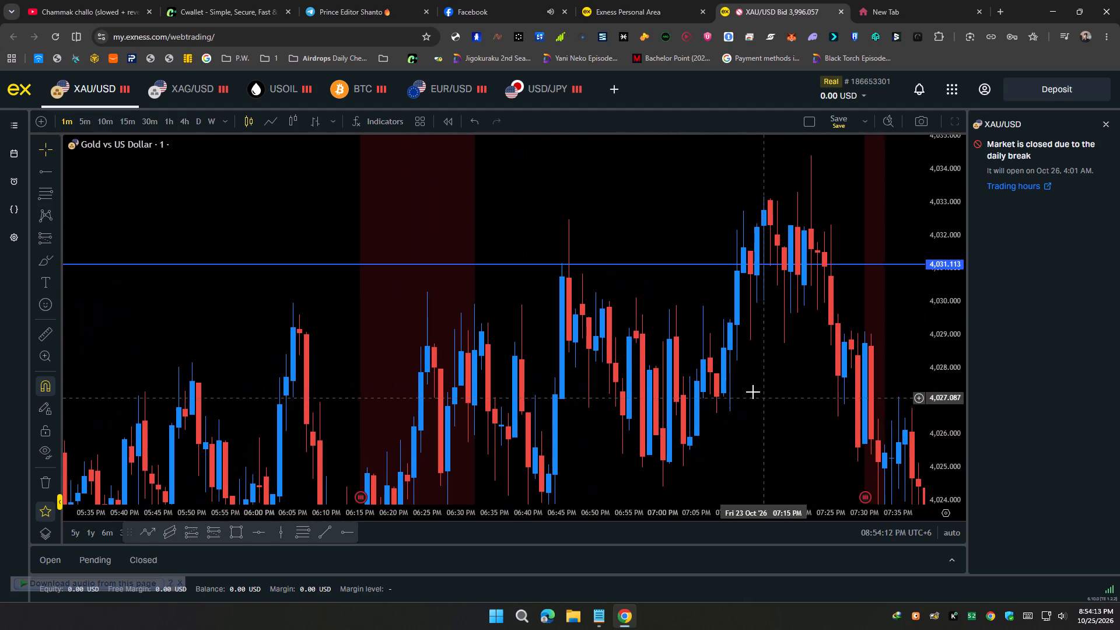
{"action": "scroll", "coordinate": [598, 328], "scroll_direction": "down", "scroll_amount": 5}
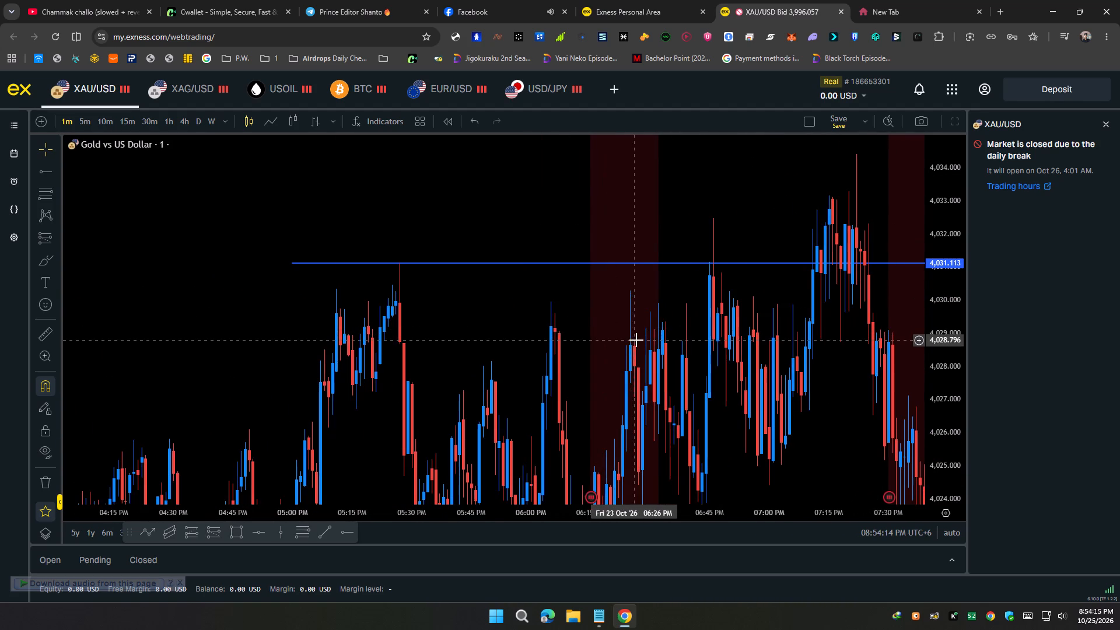
{"action": "left_click_drag", "start_coordinate": [632, 338], "coordinate": [612, 328]}
{"action": "scroll", "coordinate": [596, 323], "scroll_direction": "up", "scroll_amount": 3}
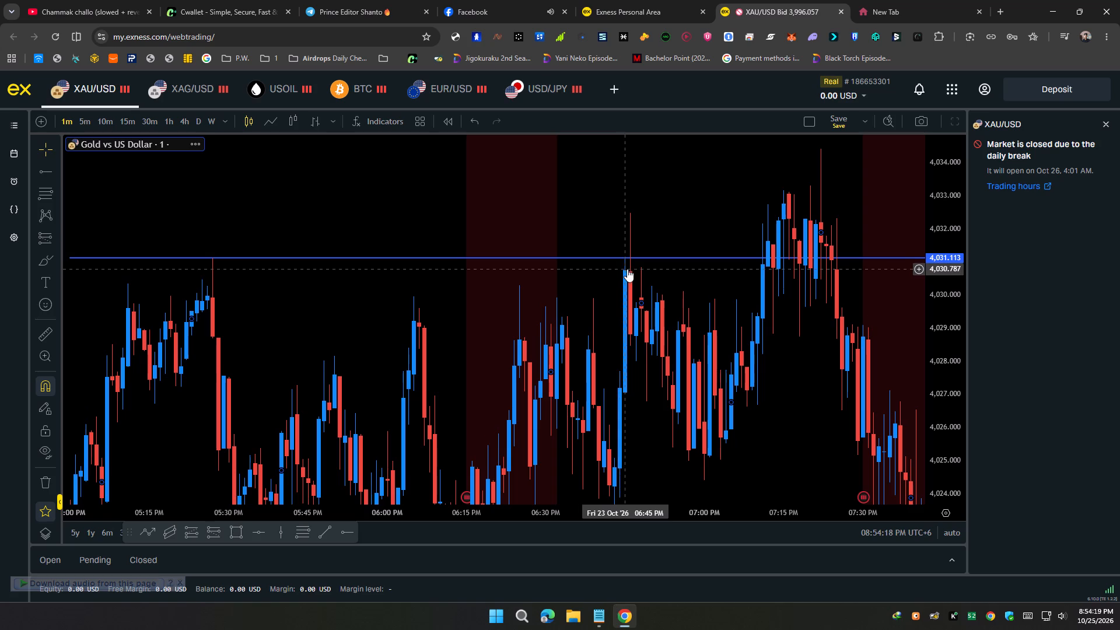
{"action": "left_click_drag", "start_coordinate": [628, 269], "coordinate": [680, 269]}
{"action": "scroll", "coordinate": [663, 271], "scroll_direction": "up", "scroll_amount": 2}
{"action": "scroll", "coordinate": [659, 274], "scroll_direction": "down", "scroll_amount": 3}
{"action": "left_click_drag", "start_coordinate": [679, 332], "coordinate": [533, 216]}
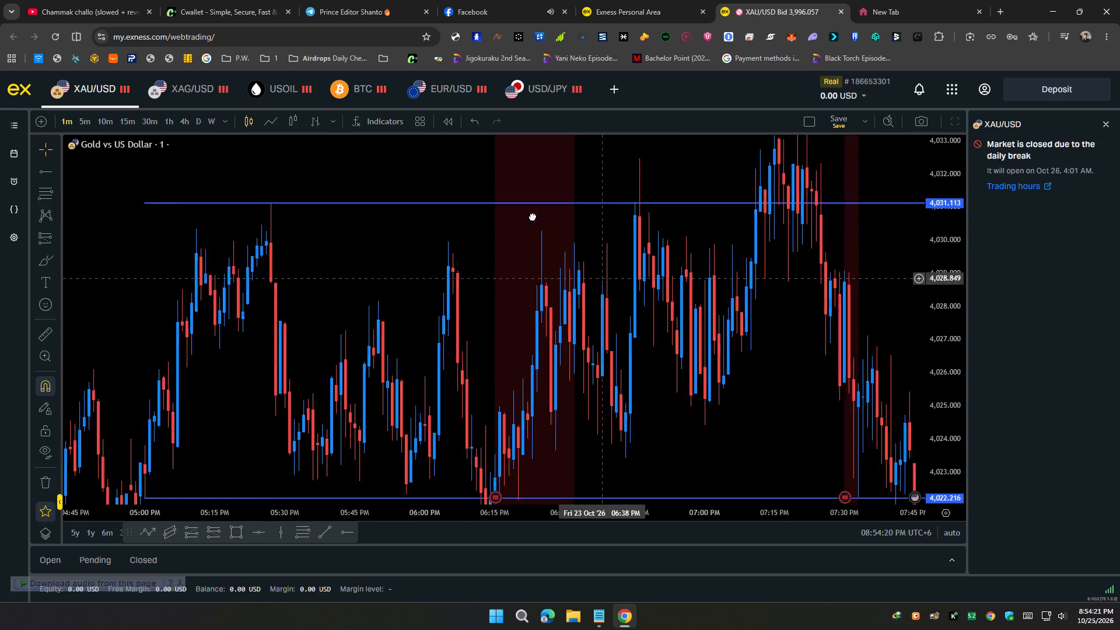
{"action": "left_click_drag", "start_coordinate": [533, 216], "coordinate": [503, 177]}
{"action": "scroll", "coordinate": [960, 337], "scroll_direction": "down", "scroll_amount": 3}
{"action": "left_click_drag", "start_coordinate": [754, 318], "coordinate": [761, 369]}
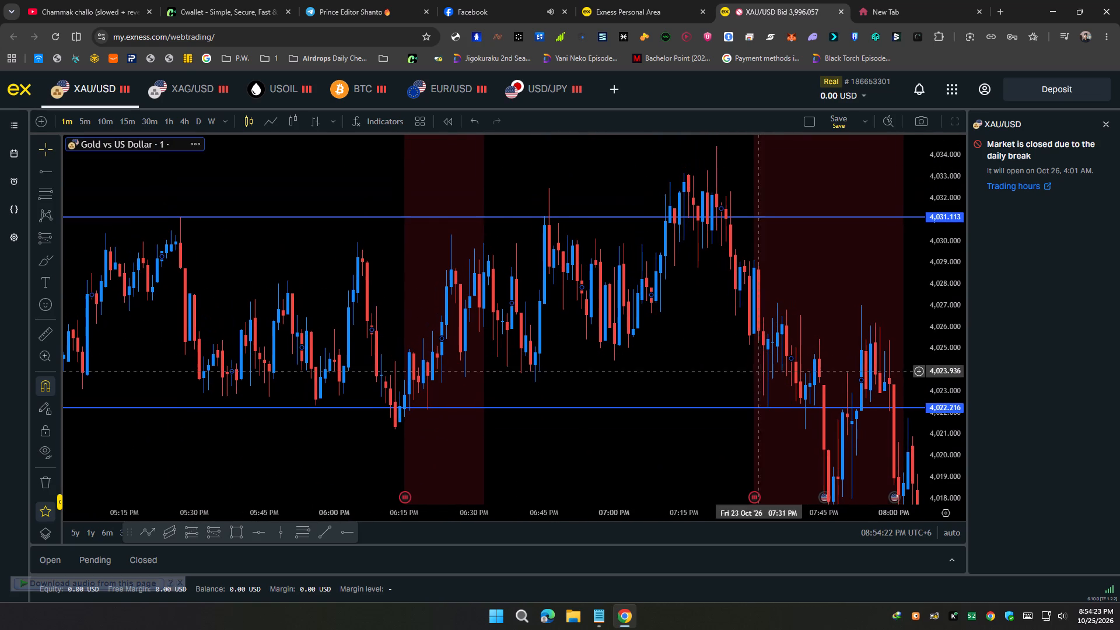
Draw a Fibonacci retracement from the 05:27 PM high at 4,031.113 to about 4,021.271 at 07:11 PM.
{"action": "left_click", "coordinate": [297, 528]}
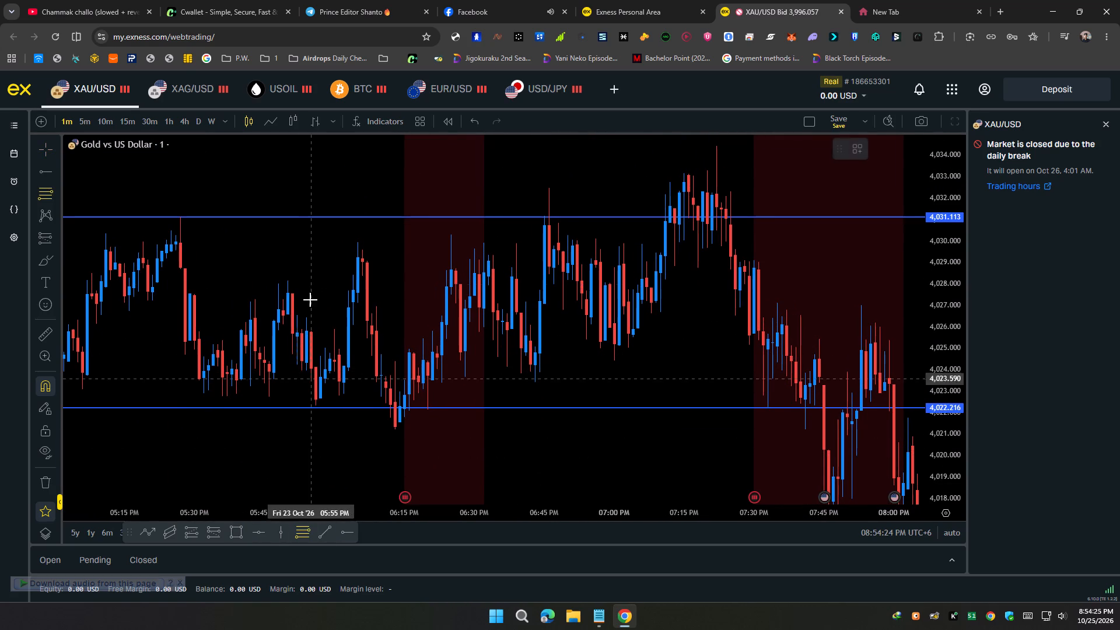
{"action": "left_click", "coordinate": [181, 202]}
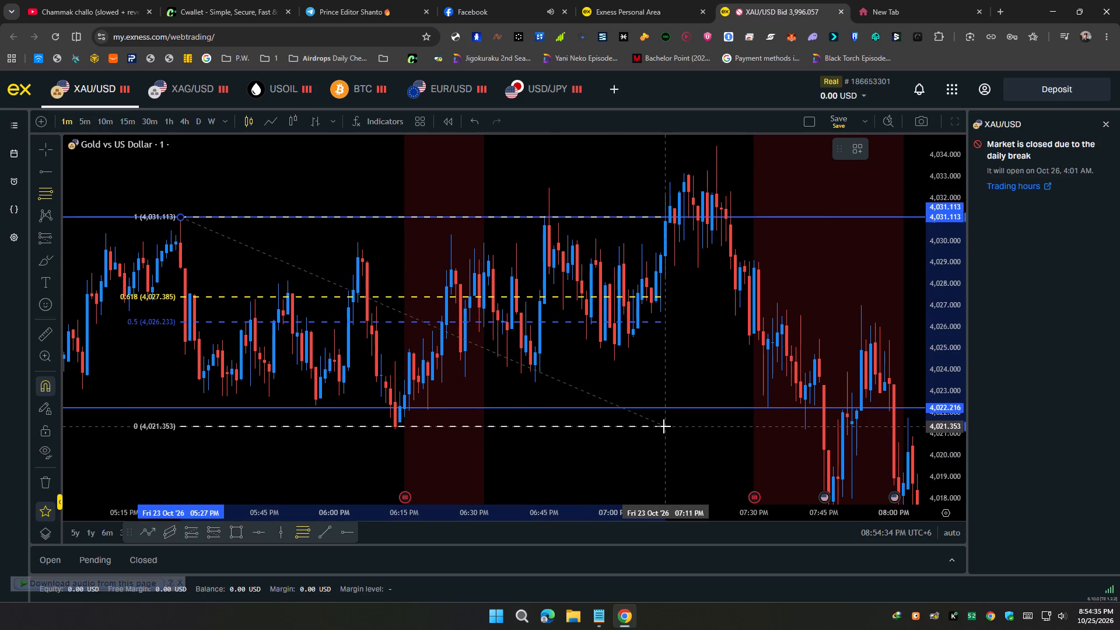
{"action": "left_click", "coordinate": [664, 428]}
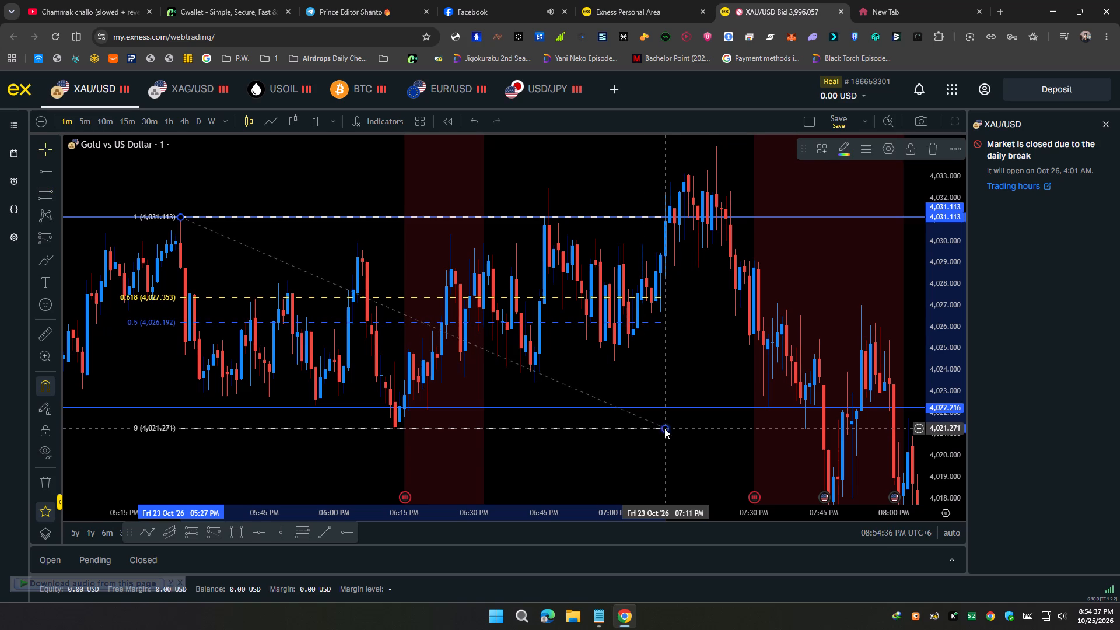
Examine how the 1-minute candles react to the 0.5 and 0.618 retracement levels through about 07:30 PM.
{"action": "left_click_drag", "start_coordinate": [538, 356], "coordinate": [632, 353]}
{"action": "scroll", "coordinate": [619, 353], "scroll_direction": "up", "scroll_amount": 2}
{"action": "scroll", "coordinate": [621, 353], "scroll_direction": "down", "scroll_amount": 2}
{"action": "scroll", "coordinate": [945, 402], "scroll_direction": "up", "scroll_amount": 2}
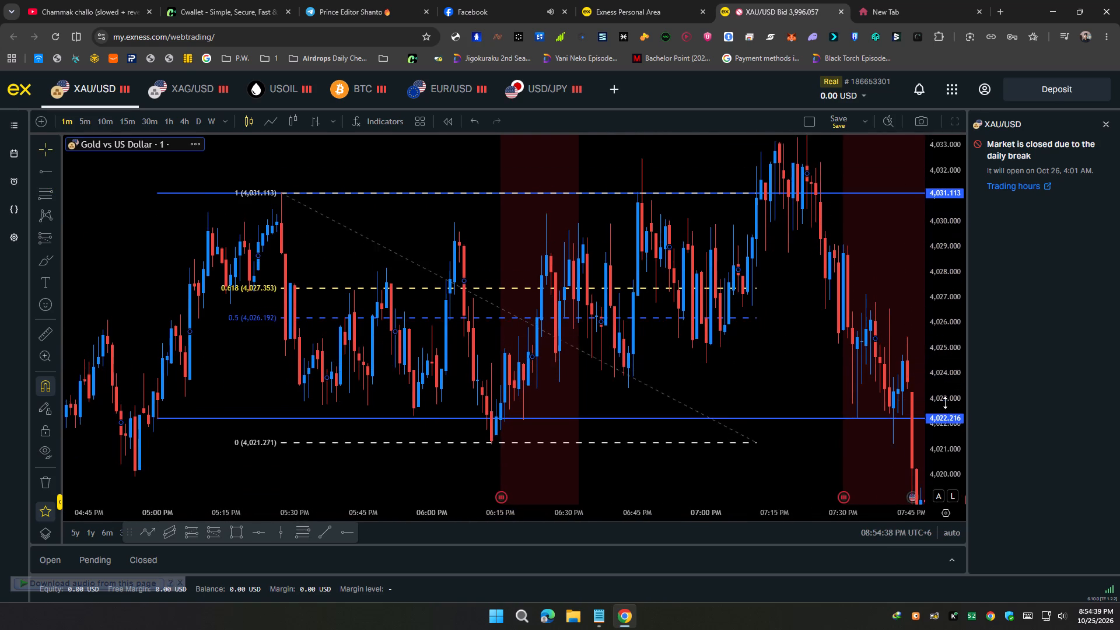
{"action": "scroll", "coordinate": [945, 402], "scroll_direction": "up", "scroll_amount": 1}
{"action": "left_click_drag", "start_coordinate": [868, 336], "coordinate": [880, 383]}
{"action": "scroll", "coordinate": [855, 373], "scroll_direction": "up", "scroll_amount": 3}
{"action": "left_click_drag", "start_coordinate": [778, 283], "coordinate": [814, 286]}
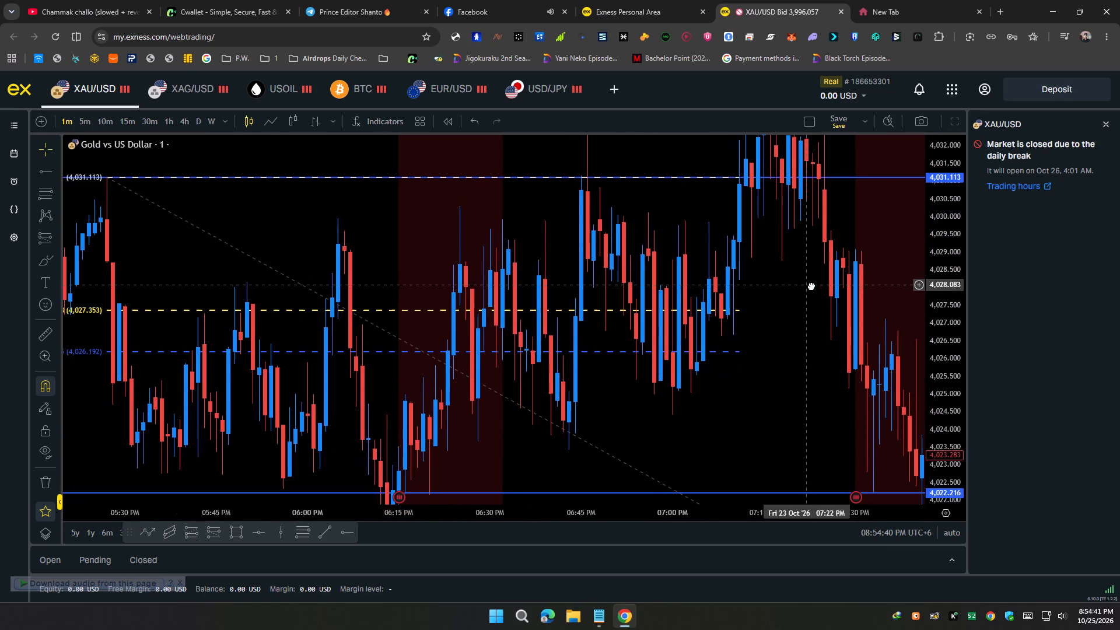
{"action": "left_click_drag", "start_coordinate": [814, 286], "coordinate": [829, 321]}
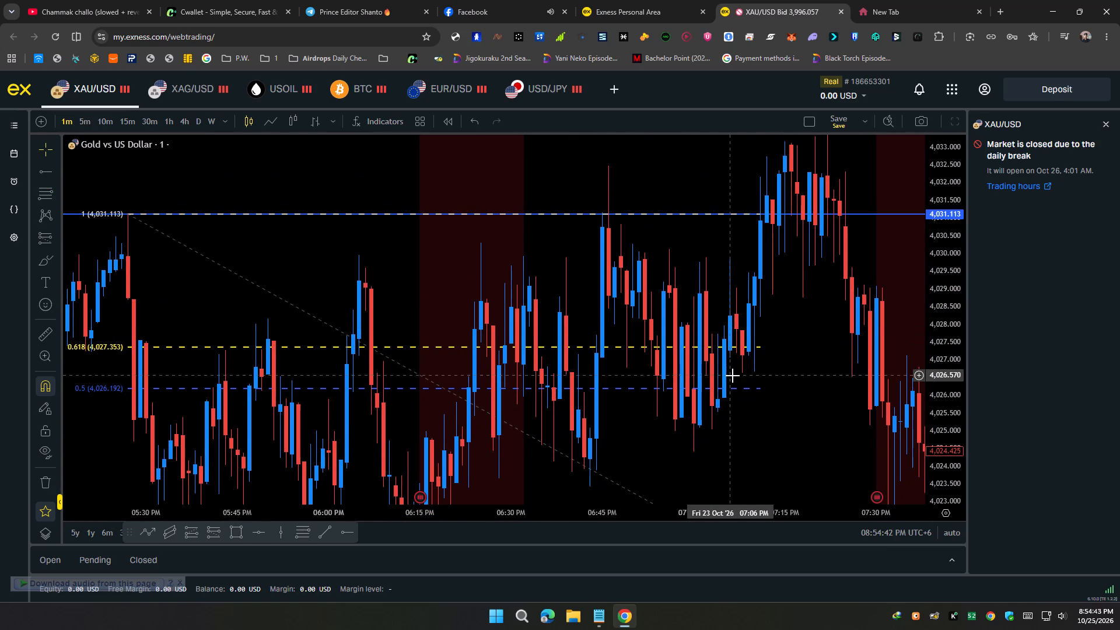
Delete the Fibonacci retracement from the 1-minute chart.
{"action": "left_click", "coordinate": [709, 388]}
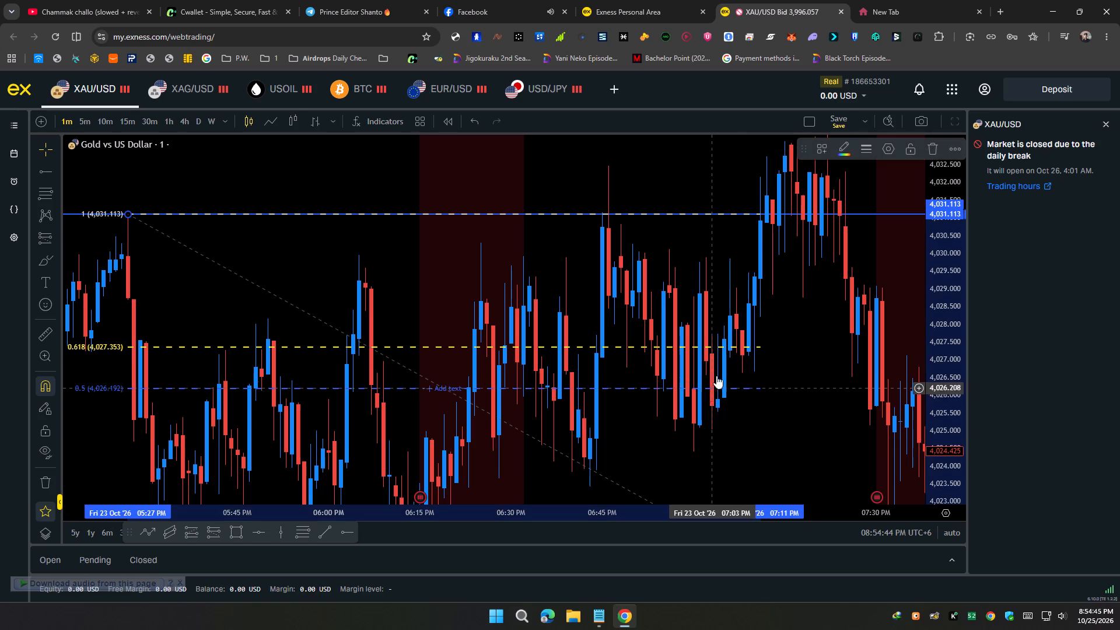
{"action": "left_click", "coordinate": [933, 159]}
Review the price range between the two rays, first on 1-minute candles and finally on the 1-hour timeframe.
{"action": "left_click_drag", "start_coordinate": [801, 313], "coordinate": [688, 226]}
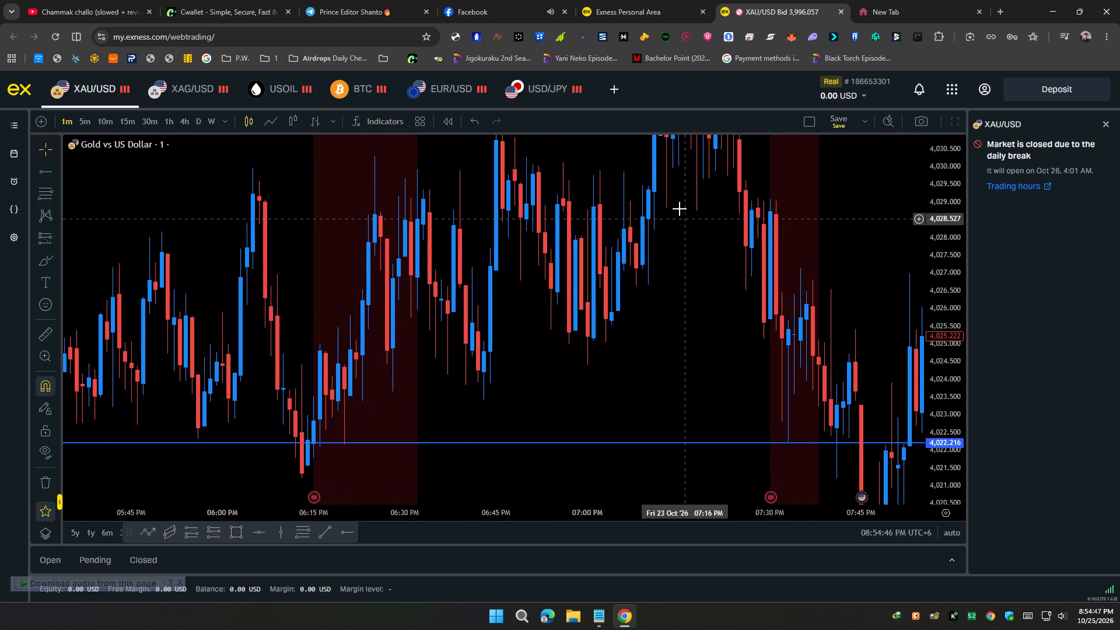
{"action": "scroll", "coordinate": [680, 209], "scroll_direction": "down", "scroll_amount": 4}
{"action": "left_click_drag", "start_coordinate": [840, 227], "coordinate": [741, 328]}
{"action": "scroll", "coordinate": [935, 310], "scroll_direction": "down", "scroll_amount": 3}
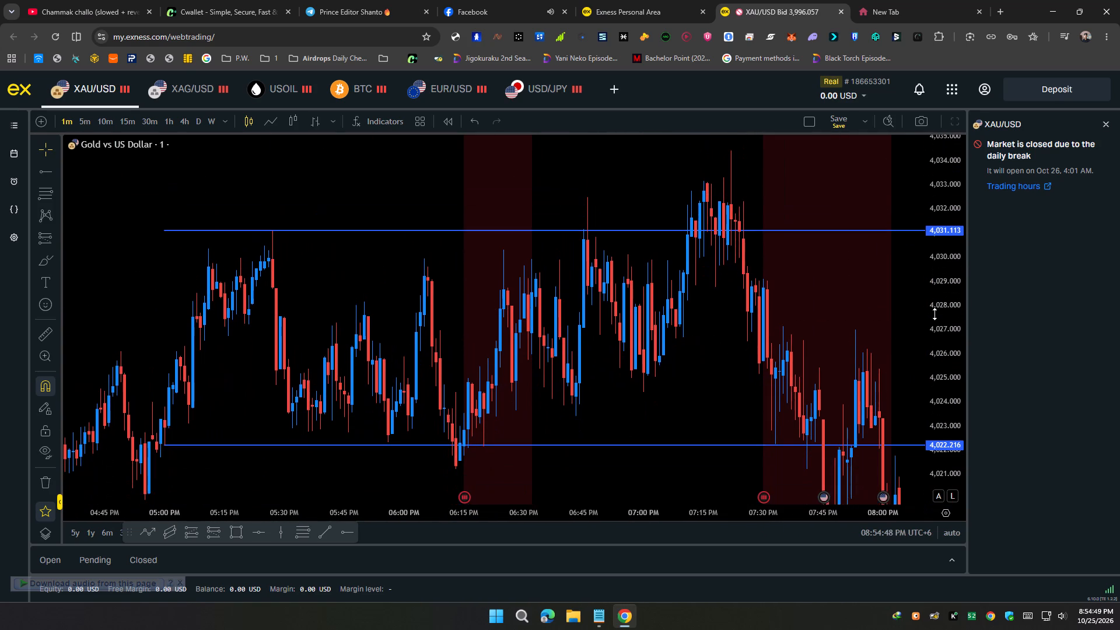
{"action": "left_click", "coordinate": [168, 118]}
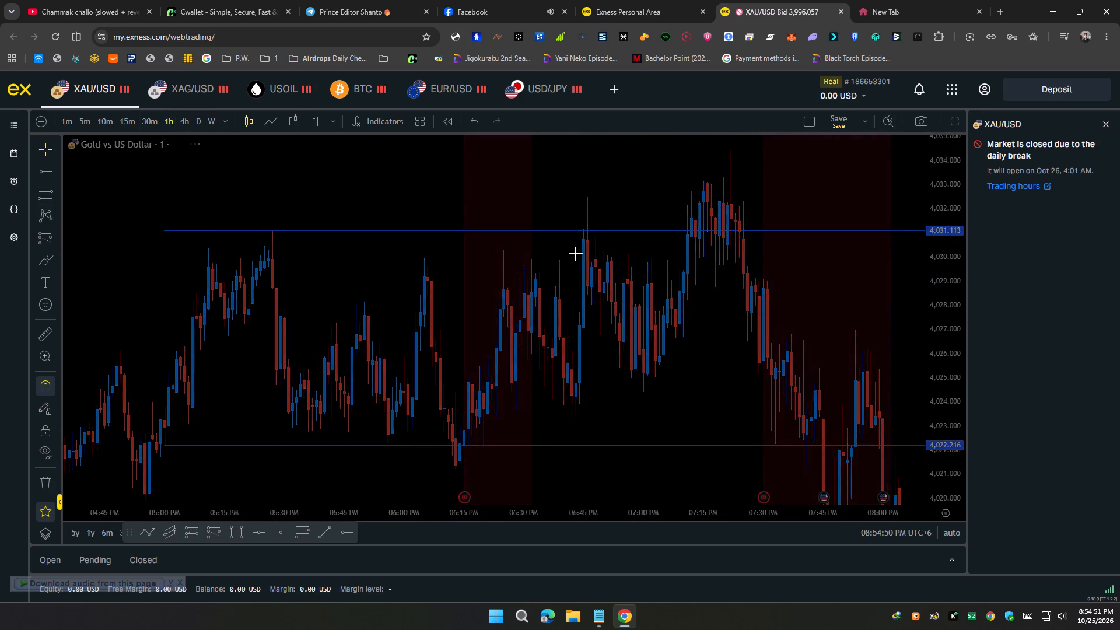
{"action": "scroll", "coordinate": [576, 254], "scroll_direction": "up", "scroll_amount": 12}
{"action": "scroll", "coordinate": [971, 286], "scroll_direction": "down", "scroll_amount": 9}
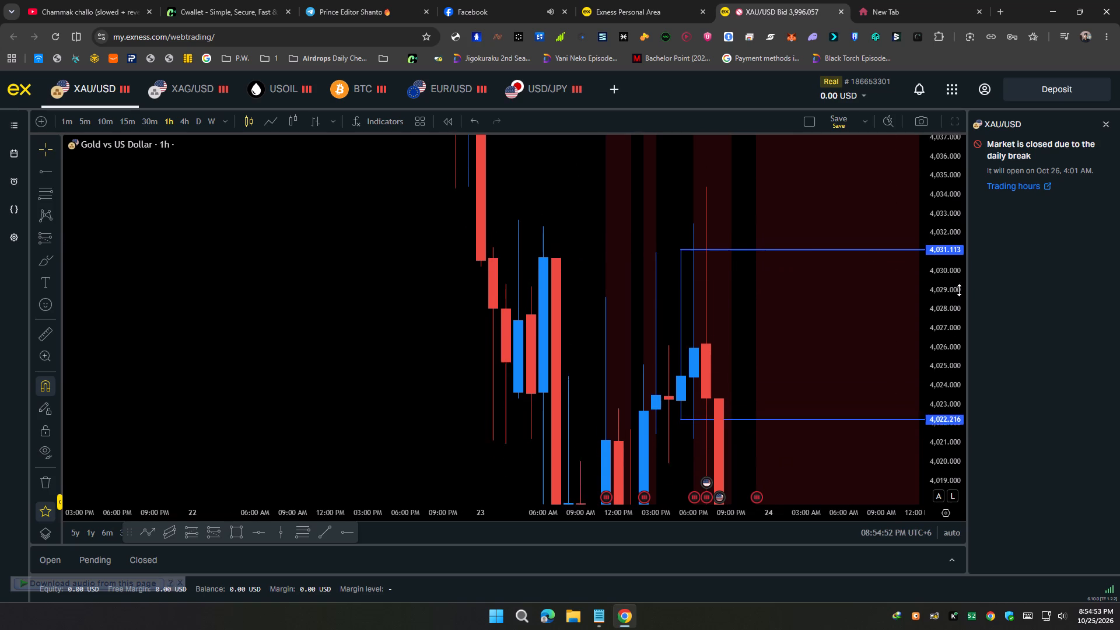
{"action": "scroll", "coordinate": [959, 290], "scroll_direction": "down", "scroll_amount": 1}
Switch the gold chart to the 4-hour timeframe.
{"action": "left_click", "coordinate": [177, 126]}
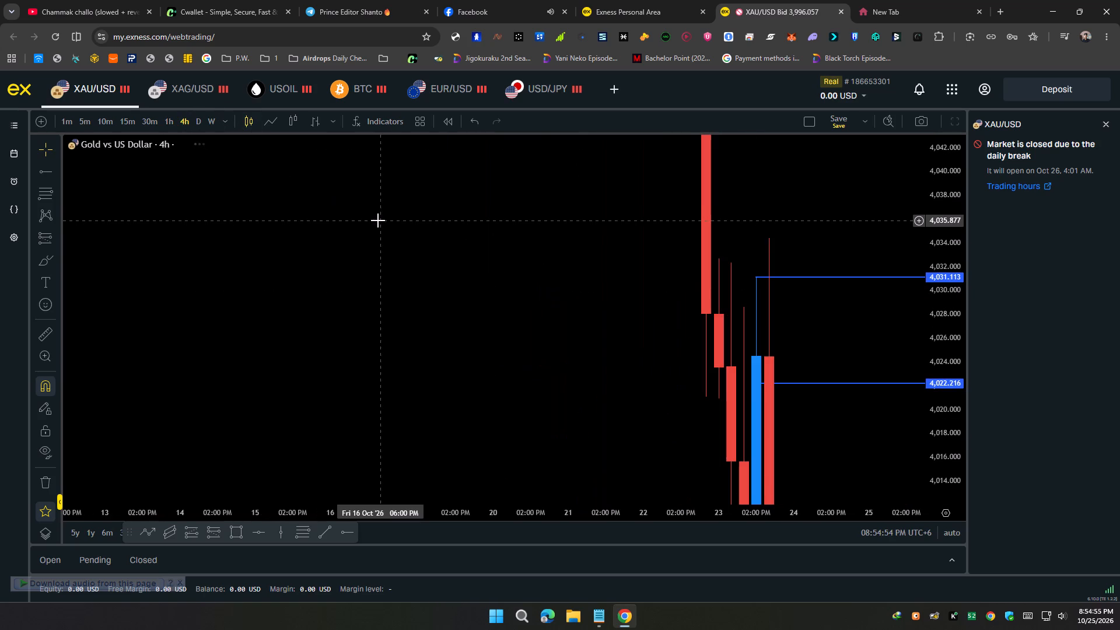
Examine the 4-hour gold candles from mid-October through 24 October, including the decline into the two rays.
{"action": "scroll", "coordinate": [378, 220], "scroll_direction": "up", "scroll_amount": 6}
{"action": "scroll", "coordinate": [991, 311], "scroll_direction": "down", "scroll_amount": 12}
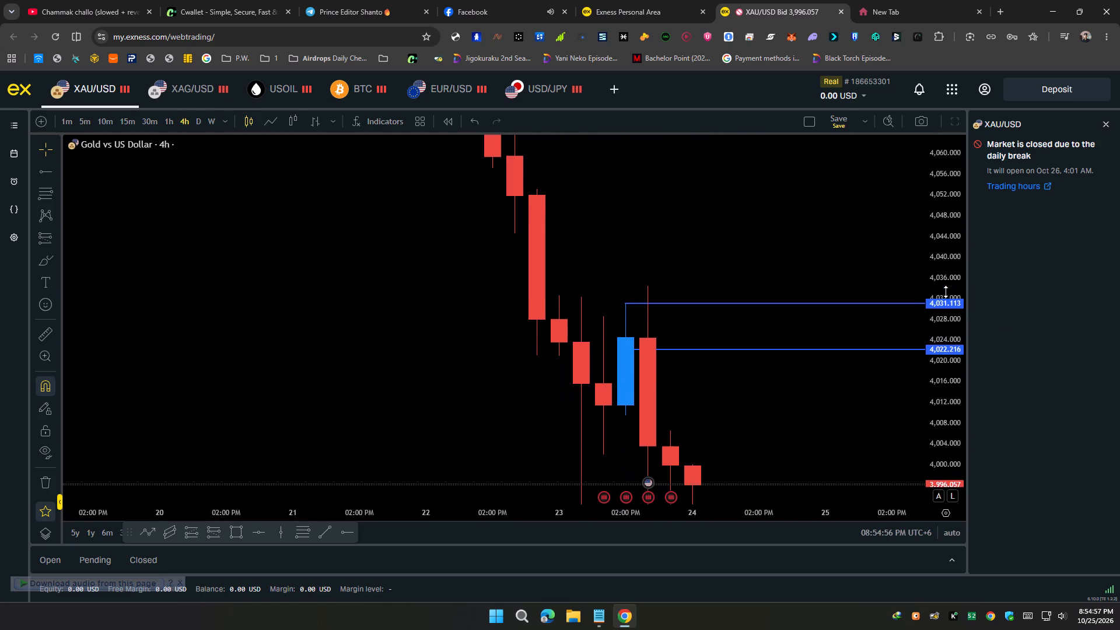
{"action": "scroll", "coordinate": [945, 292], "scroll_direction": "down", "scroll_amount": 2}
{"action": "scroll", "coordinate": [671, 289], "scroll_direction": "down", "scroll_amount": 4}
{"action": "left_click_drag", "start_coordinate": [611, 263], "coordinate": [510, 173]}
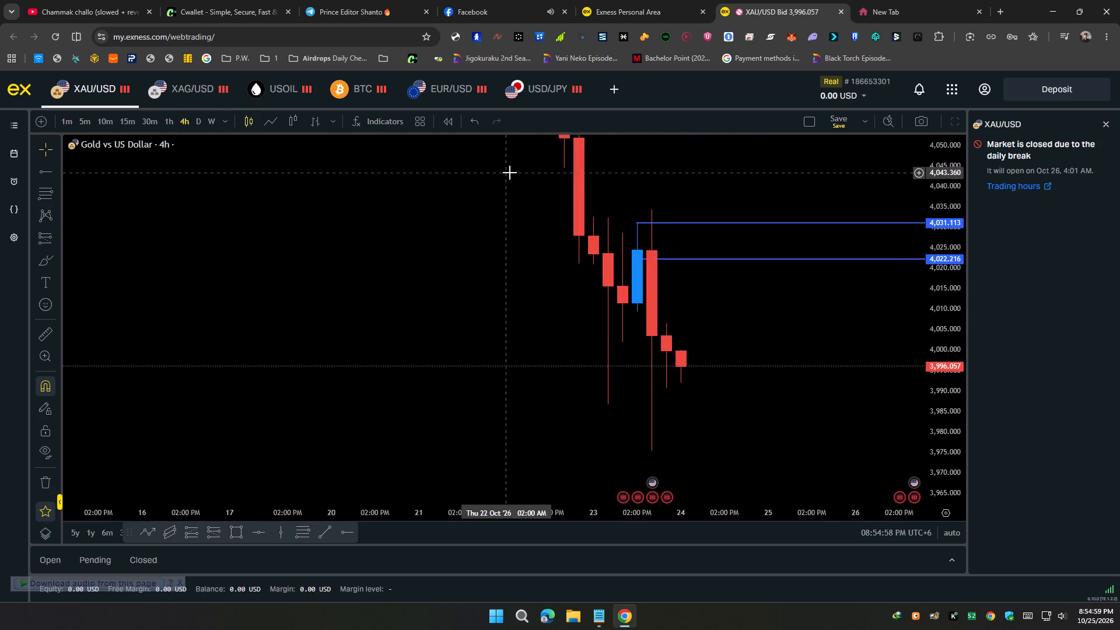
{"action": "left_click_drag", "start_coordinate": [514, 220], "coordinate": [590, 414]}
{"action": "scroll", "coordinate": [949, 278], "scroll_direction": "down", "scroll_amount": 4}
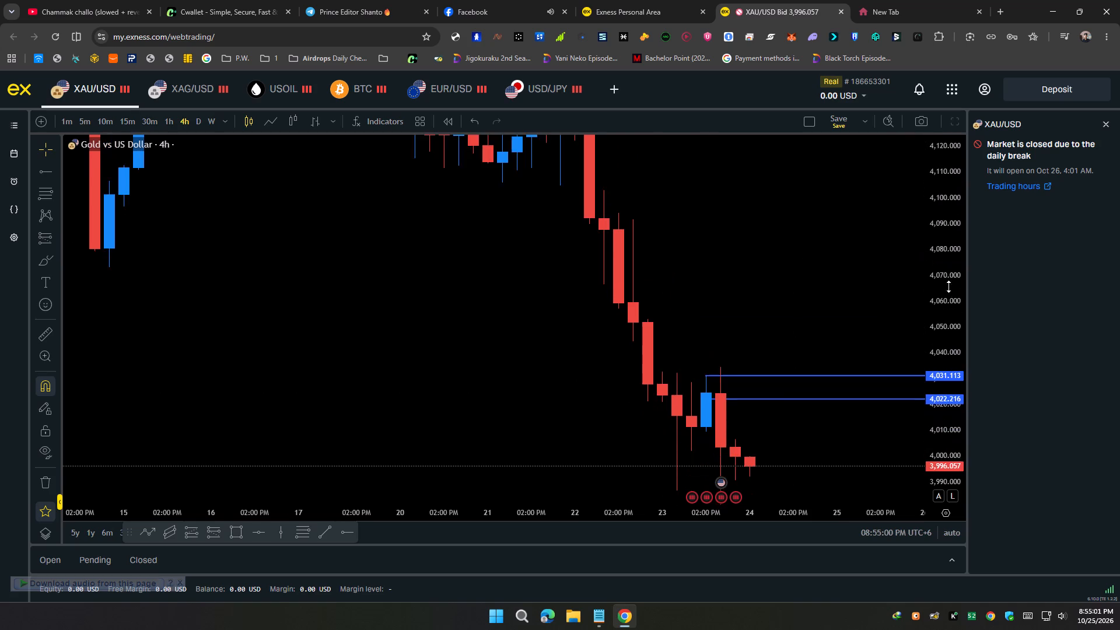
{"action": "scroll", "coordinate": [944, 283], "scroll_direction": "down", "scroll_amount": 5}
{"action": "left_click_drag", "start_coordinate": [453, 216], "coordinate": [569, 288]}
{"action": "scroll", "coordinate": [565, 275], "scroll_direction": "up", "scroll_amount": 4}
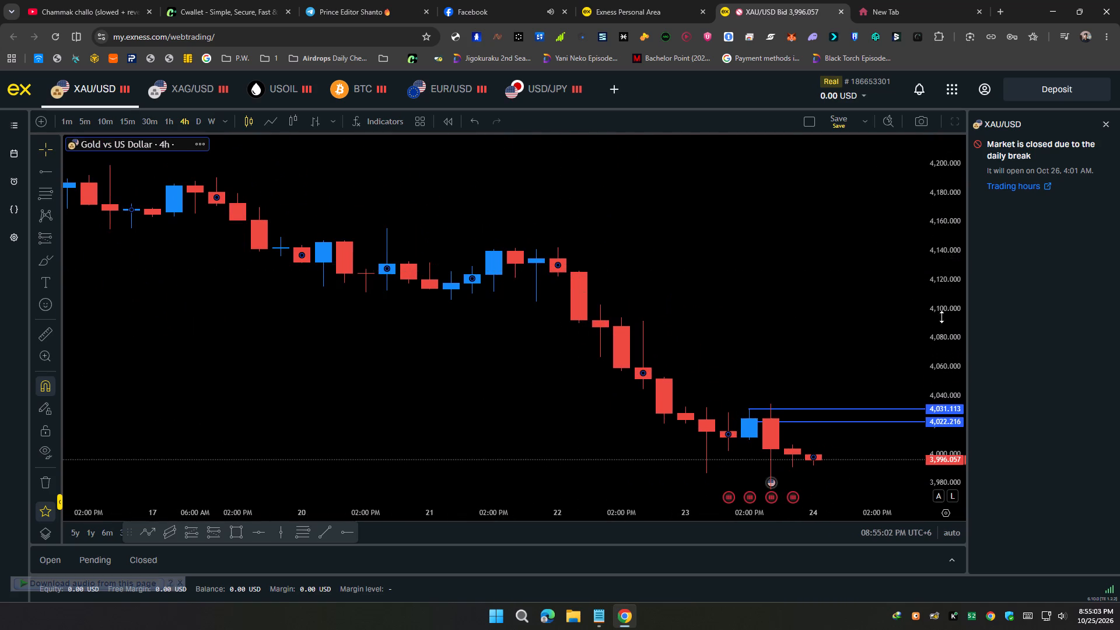
{"action": "scroll", "coordinate": [951, 331], "scroll_direction": "up", "scroll_amount": 9}
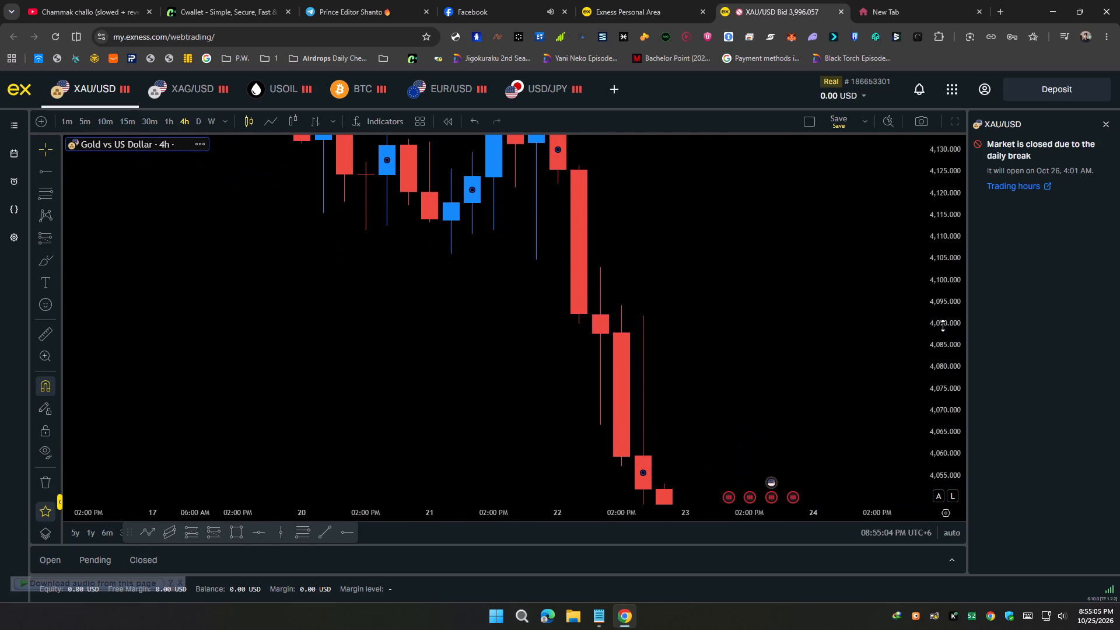
{"action": "left_click_drag", "start_coordinate": [660, 279], "coordinate": [722, 355]}
{"action": "left_click_drag", "start_coordinate": [642, 283], "coordinate": [444, 145]}
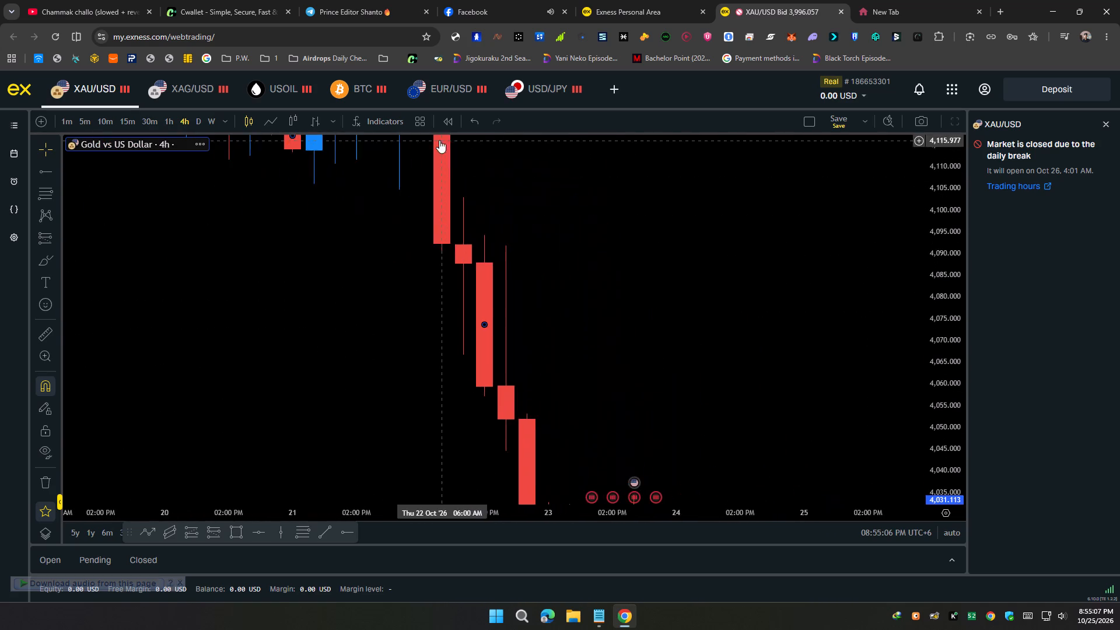
{"action": "scroll", "coordinate": [678, 202], "scroll_direction": "down", "scroll_amount": 6}
{"action": "scroll", "coordinate": [985, 277], "scroll_direction": "down", "scroll_amount": 8}
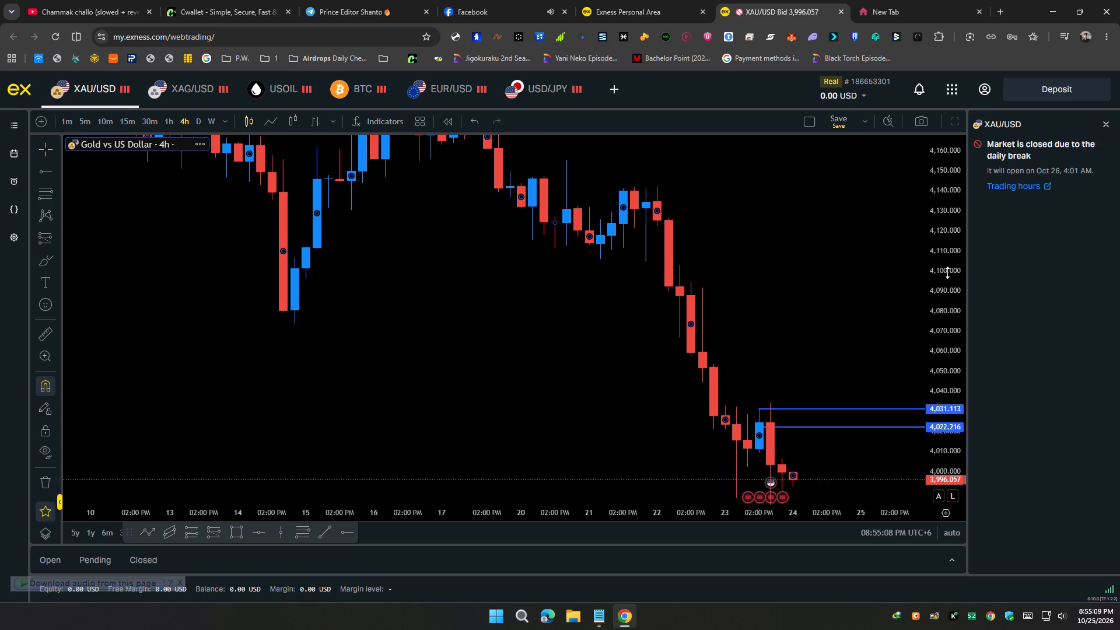
{"action": "scroll", "coordinate": [947, 272], "scroll_direction": "up", "scroll_amount": 4}
{"action": "left_click_drag", "start_coordinate": [825, 251], "coordinate": [784, 318]}
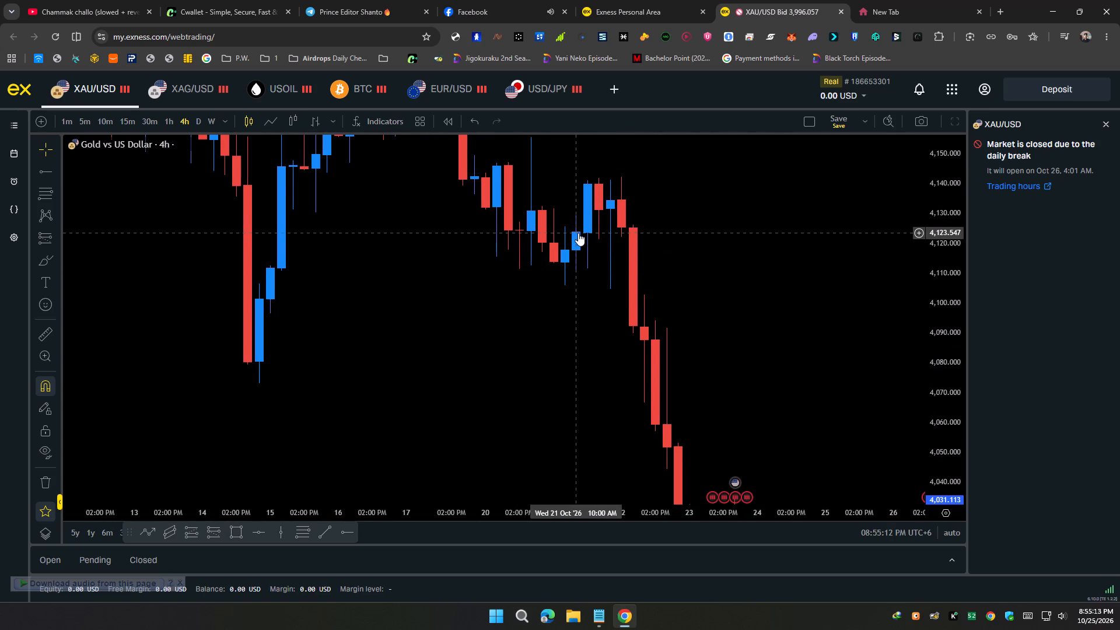
{"action": "left_click_drag", "start_coordinate": [731, 302], "coordinate": [723, 218]}
{"action": "scroll", "coordinate": [956, 261], "scroll_direction": "down", "scroll_amount": 4}
{"action": "left_click_drag", "start_coordinate": [758, 292], "coordinate": [717, 171]}
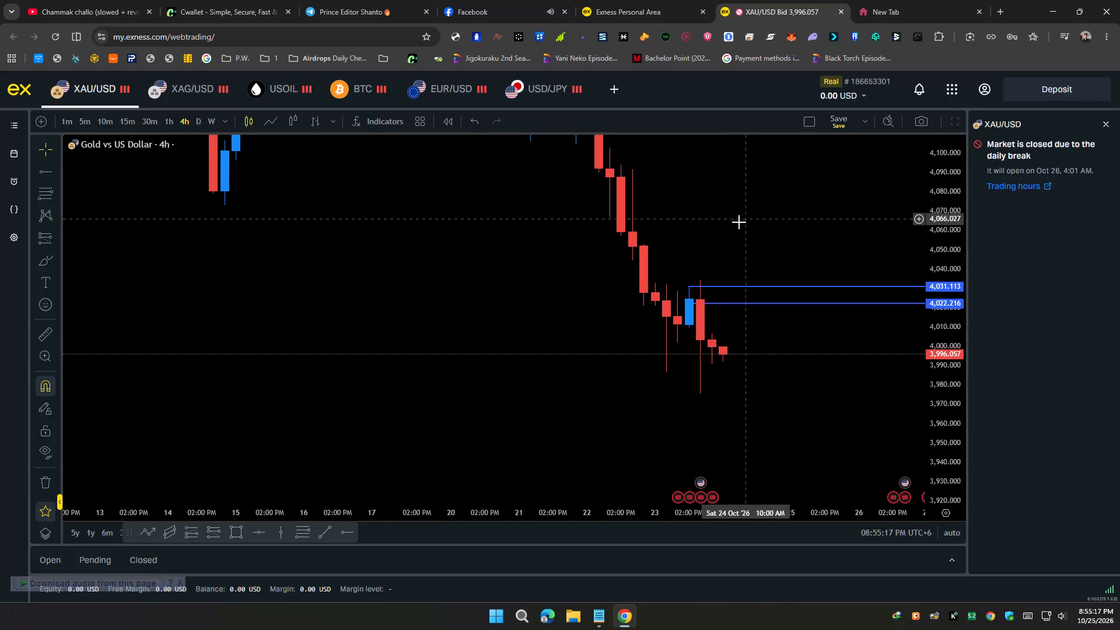
Switch the gold chart to the 1-hour timeframe.
{"action": "left_click", "coordinate": [173, 111]}
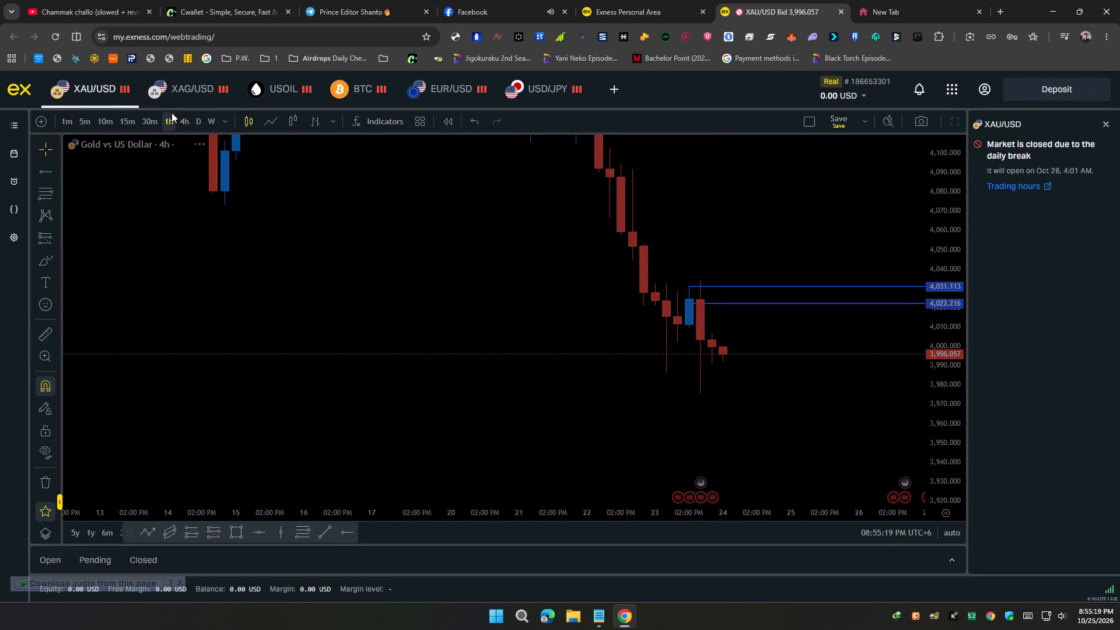
Close the XAU/USD order panel beside the chart to widen the chart area.
{"action": "scroll", "coordinate": [255, 173], "scroll_direction": "down", "scroll_amount": 5}
{"action": "scroll", "coordinate": [600, 236], "scroll_direction": "up", "scroll_amount": 5}
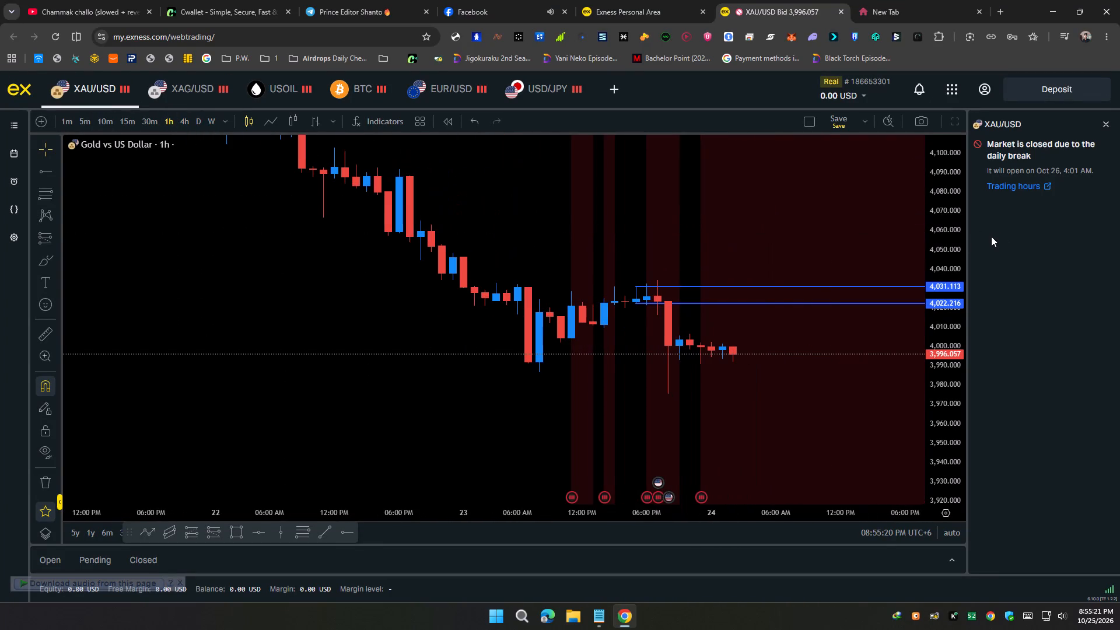
{"action": "scroll", "coordinate": [782, 244], "scroll_direction": "down", "scroll_amount": 11}
{"action": "left_click_drag", "start_coordinate": [688, 214], "coordinate": [672, 487]}
{"action": "left_click_drag", "start_coordinate": [636, 365], "coordinate": [772, 342]}
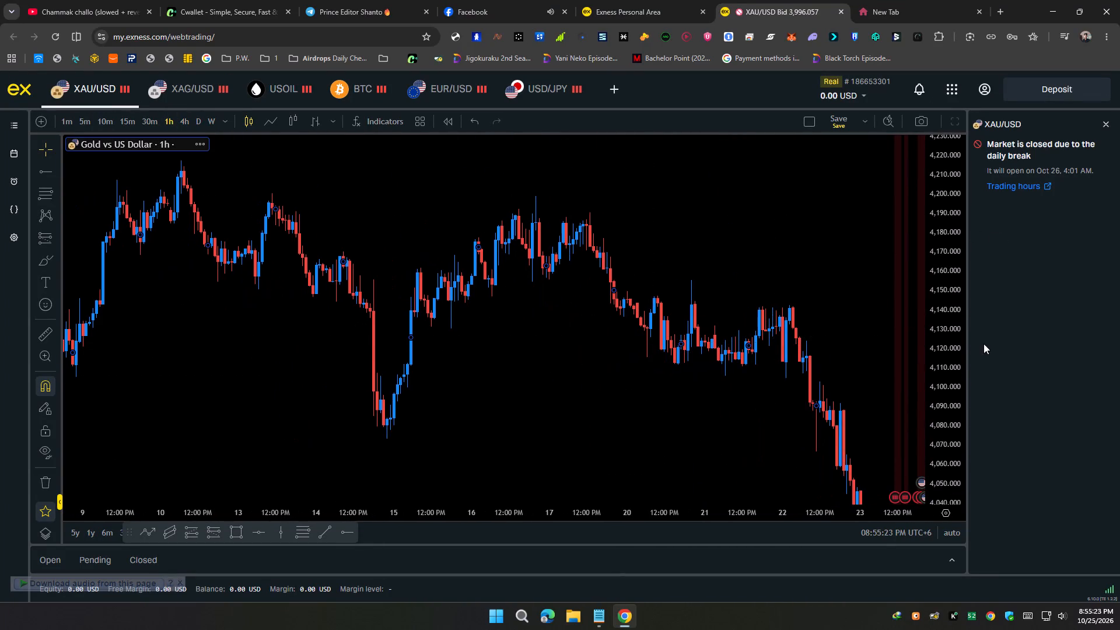
{"action": "scroll", "coordinate": [967, 336], "scroll_direction": "up", "scroll_amount": 7}
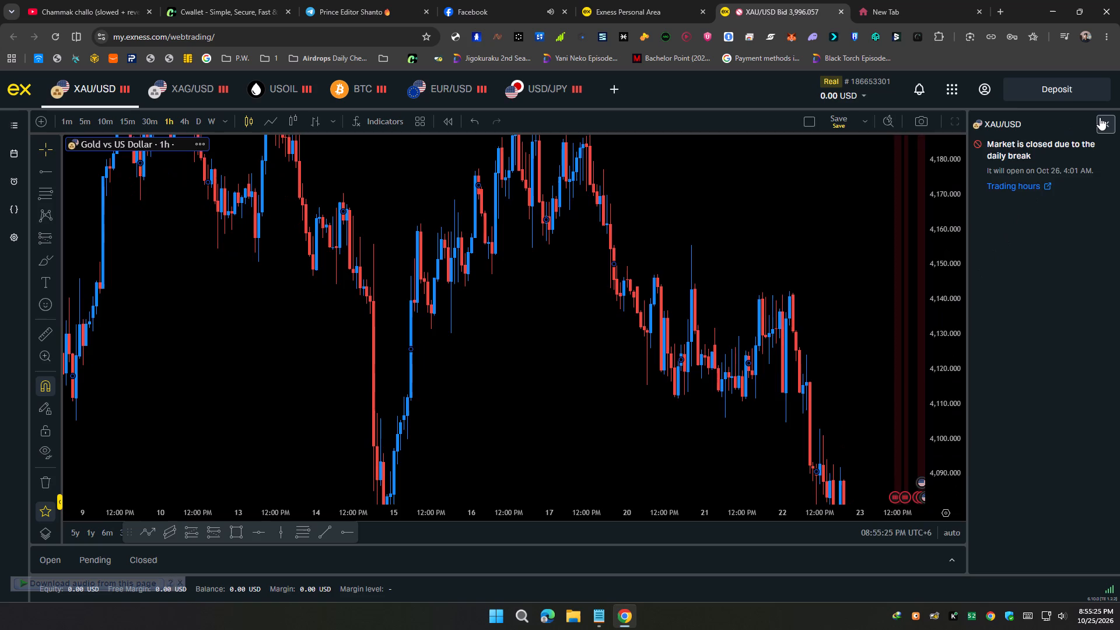
{"action": "left_click", "coordinate": [1100, 117]}
Examine the 1-hour candle highs and lows between 20 and 22 October, focusing on the swings around midnight on 22 October.
{"action": "scroll", "coordinate": [1108, 256], "scroll_direction": "down", "scroll_amount": 5}
{"action": "scroll", "coordinate": [839, 250], "scroll_direction": "up", "scroll_amount": 4}
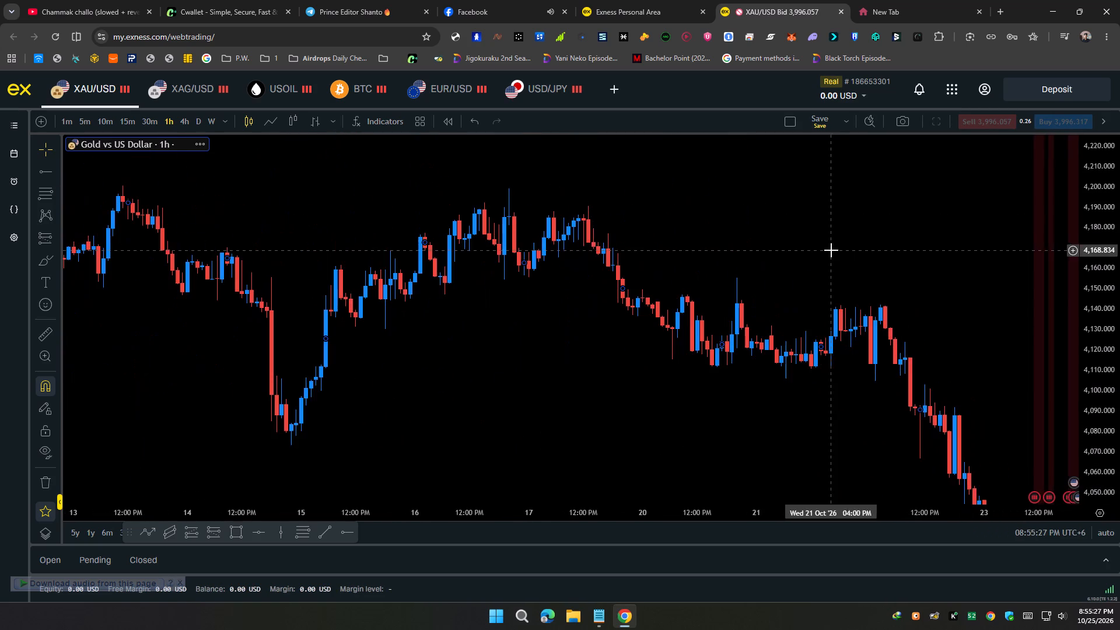
{"action": "left_click_drag", "start_coordinate": [704, 246], "coordinate": [751, 289]}
{"action": "scroll", "coordinate": [695, 267], "scroll_direction": "up", "scroll_amount": 6}
{"action": "scroll", "coordinate": [1093, 338], "scroll_direction": "up", "scroll_amount": 5}
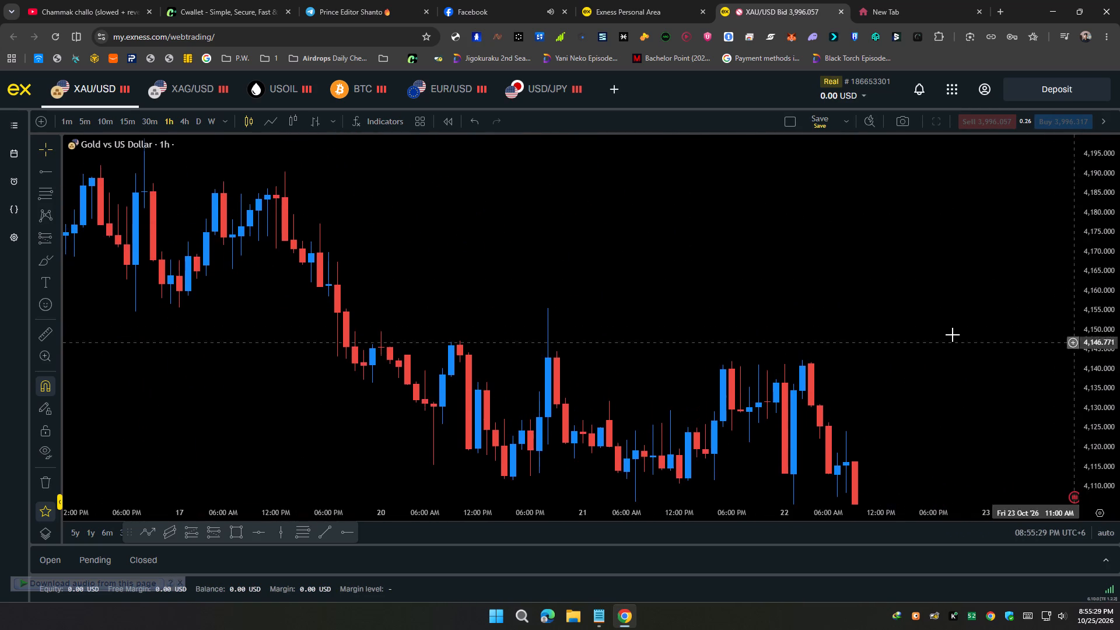
{"action": "left_click_drag", "start_coordinate": [889, 327], "coordinate": [881, 210]}
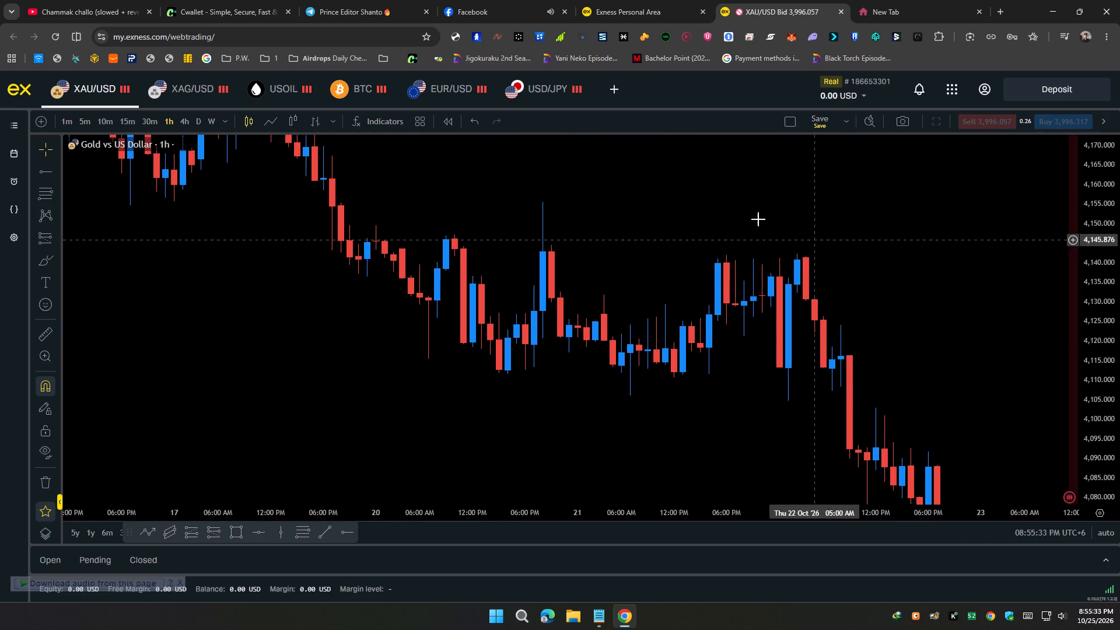
{"action": "left_click_drag", "start_coordinate": [791, 342], "coordinate": [637, 198]}
{"action": "left_click_drag", "start_coordinate": [653, 217], "coordinate": [696, 274]}
{"action": "left_click_drag", "start_coordinate": [677, 284], "coordinate": [728, 402]}
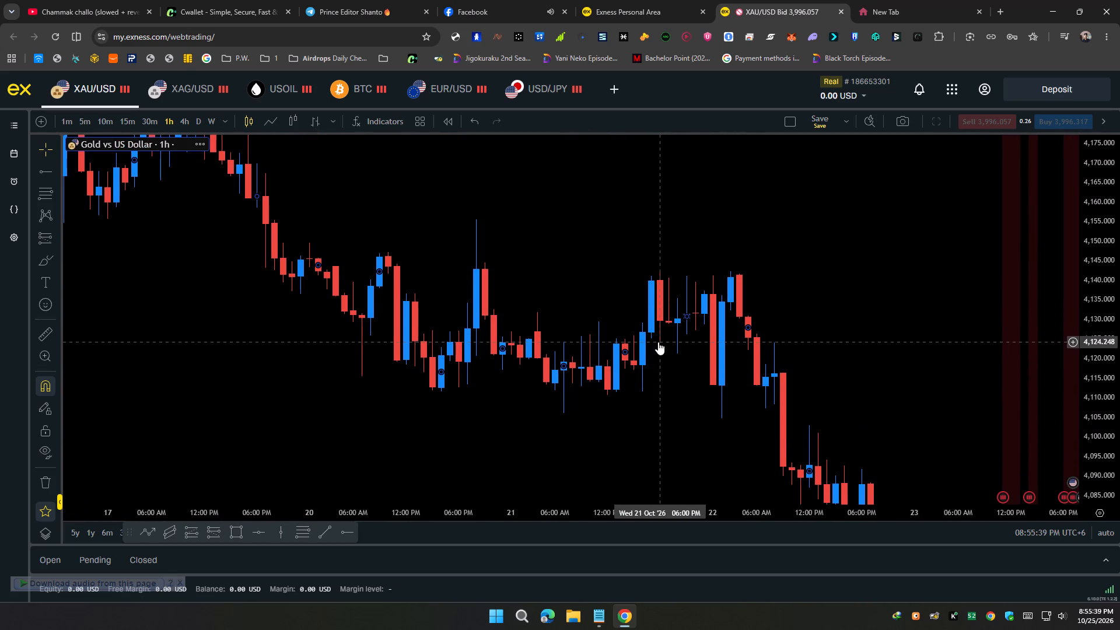
{"action": "left_click_drag", "start_coordinate": [666, 339], "coordinate": [676, 363]}
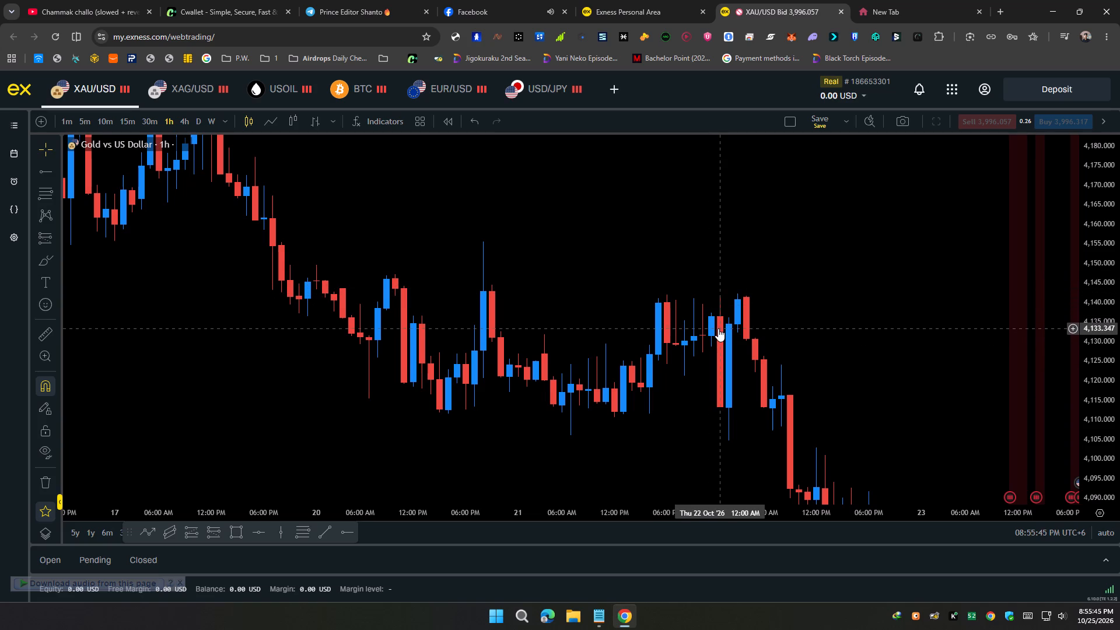
{"action": "left_click_drag", "start_coordinate": [732, 335], "coordinate": [788, 340]}
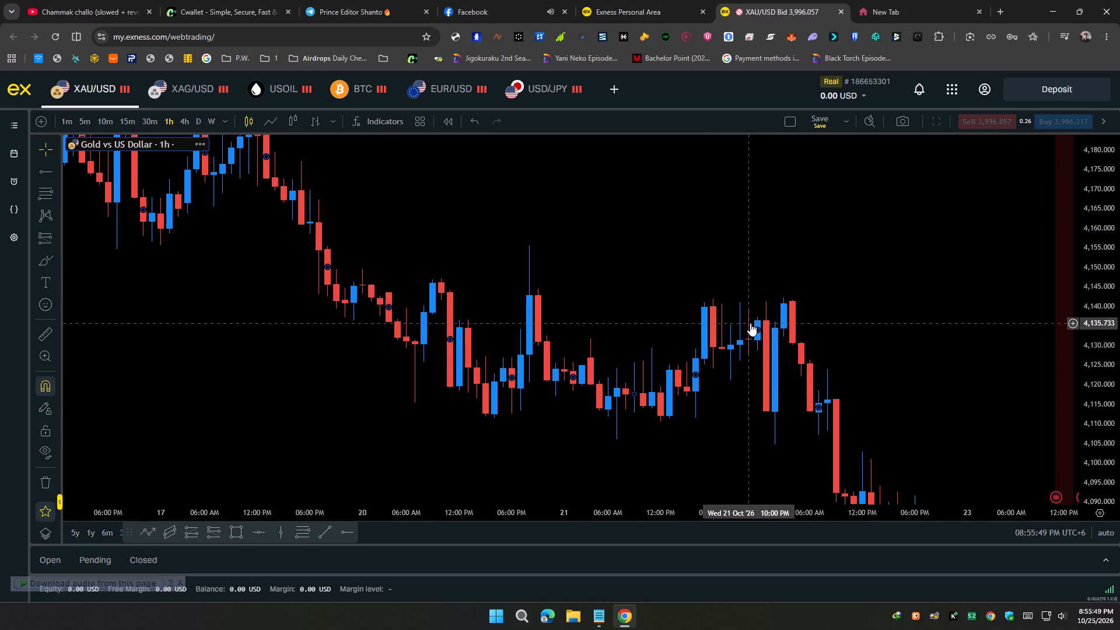
{"action": "left_click_drag", "start_coordinate": [748, 323], "coordinate": [663, 327]}
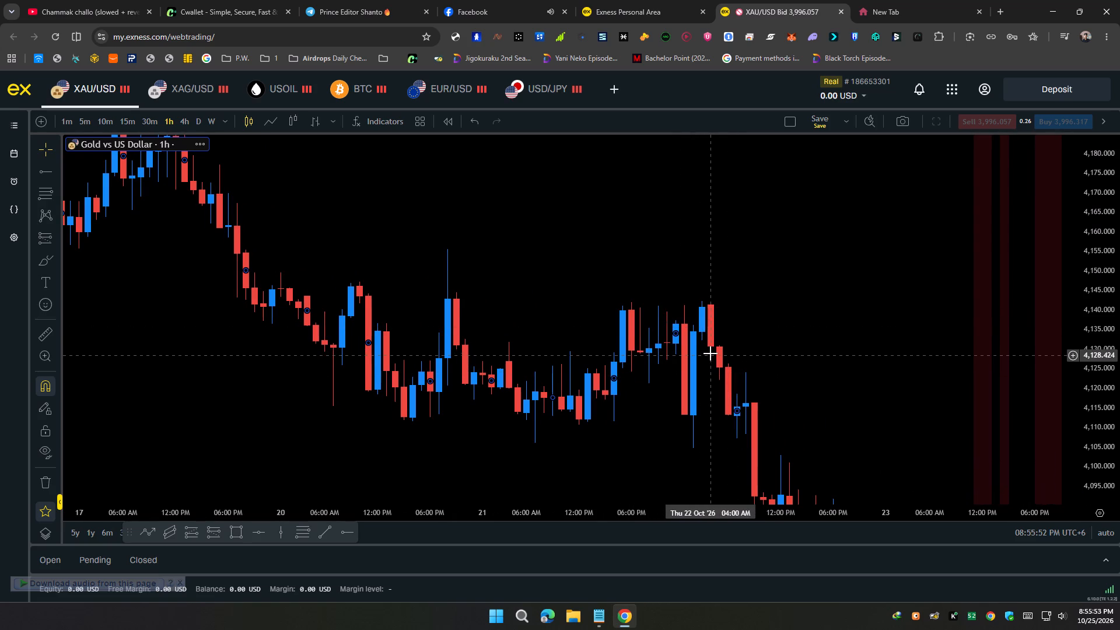
{"action": "left_click_drag", "start_coordinate": [717, 330], "coordinate": [766, 346]}
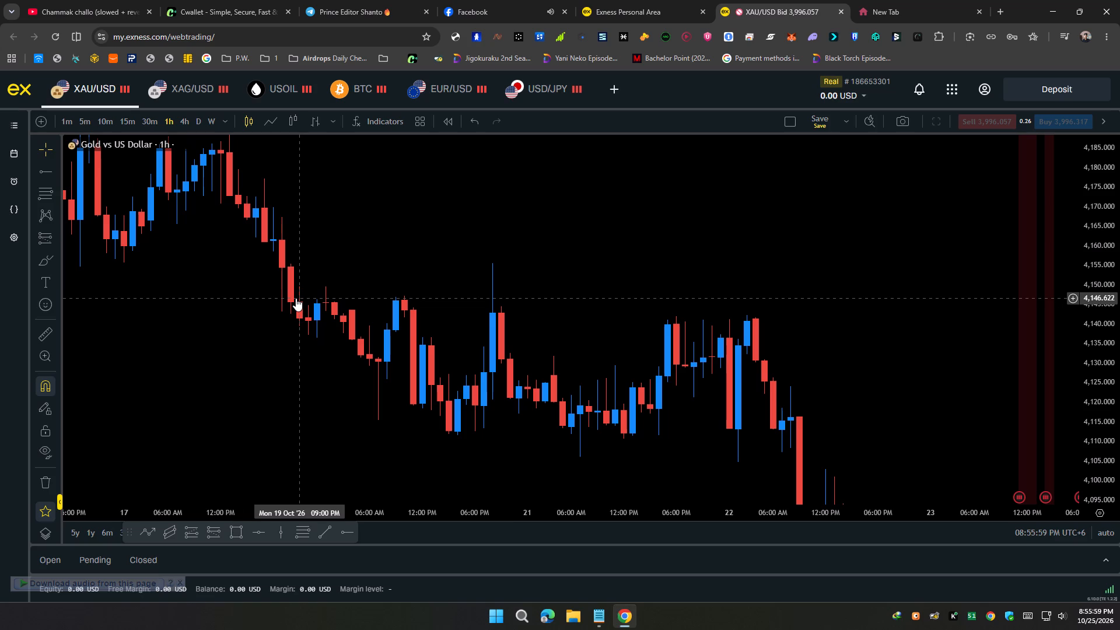
{"action": "left_click", "coordinate": [720, 314]}
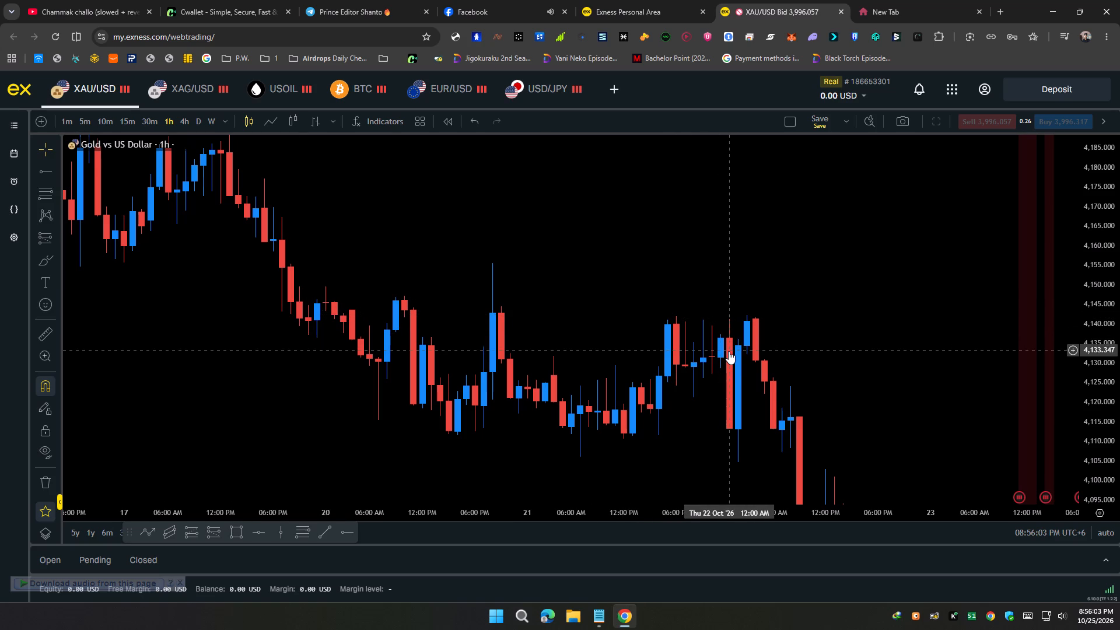
Move the lower ray to the low of the Fri 23 Oct 07:00 PM 1-hour candle, at 4,016.109.
{"action": "left_click_drag", "start_coordinate": [633, 286], "coordinate": [148, 73]}
{"action": "left_click_drag", "start_coordinate": [689, 359], "coordinate": [533, 68]}
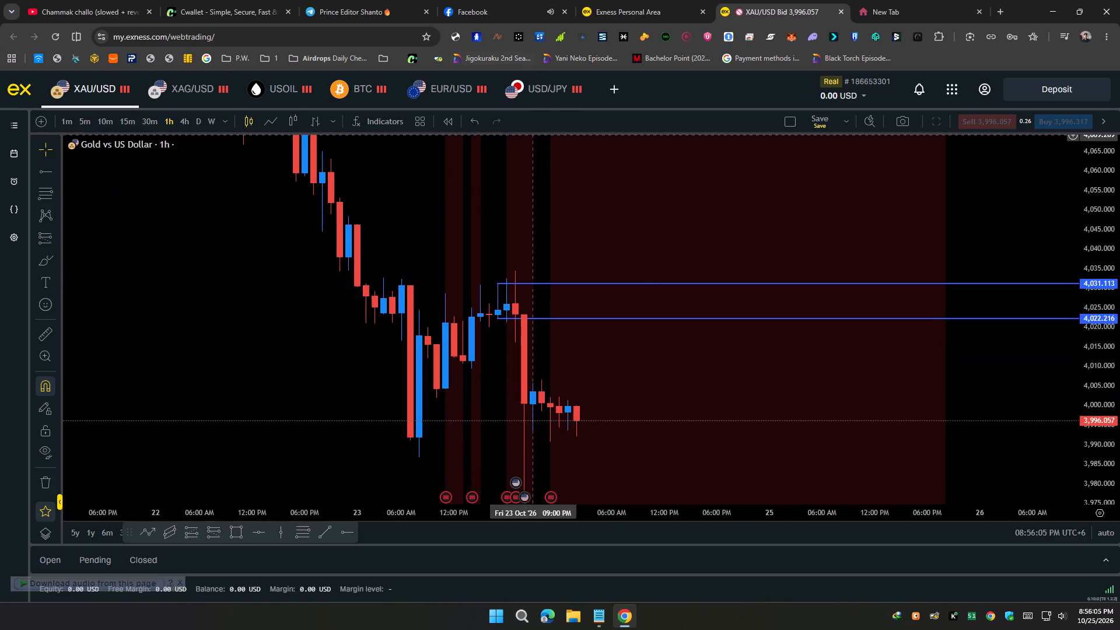
{"action": "left_click_drag", "start_coordinate": [765, 363], "coordinate": [942, 330]}
{"action": "left_click_drag", "start_coordinate": [694, 282], "coordinate": [689, 306]}
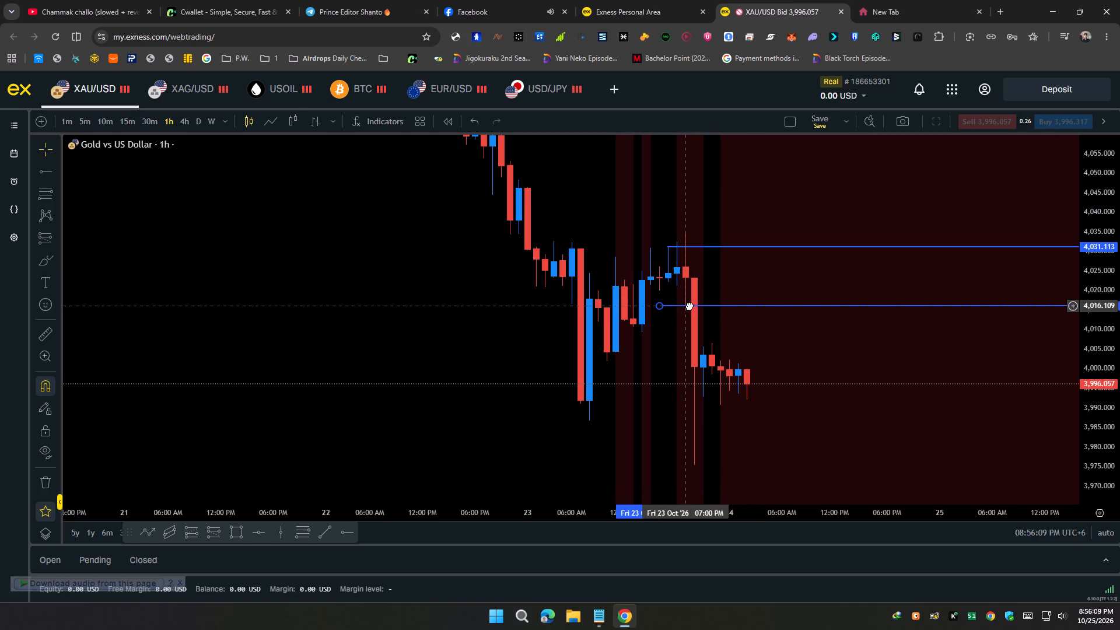
Move the upper ray to the high of the Fri 23 Oct 07:00 PM 1-hour candle, at 4,034.604.
{"action": "left_click", "coordinate": [702, 242]}
{"action": "left_click", "coordinate": [705, 246]}
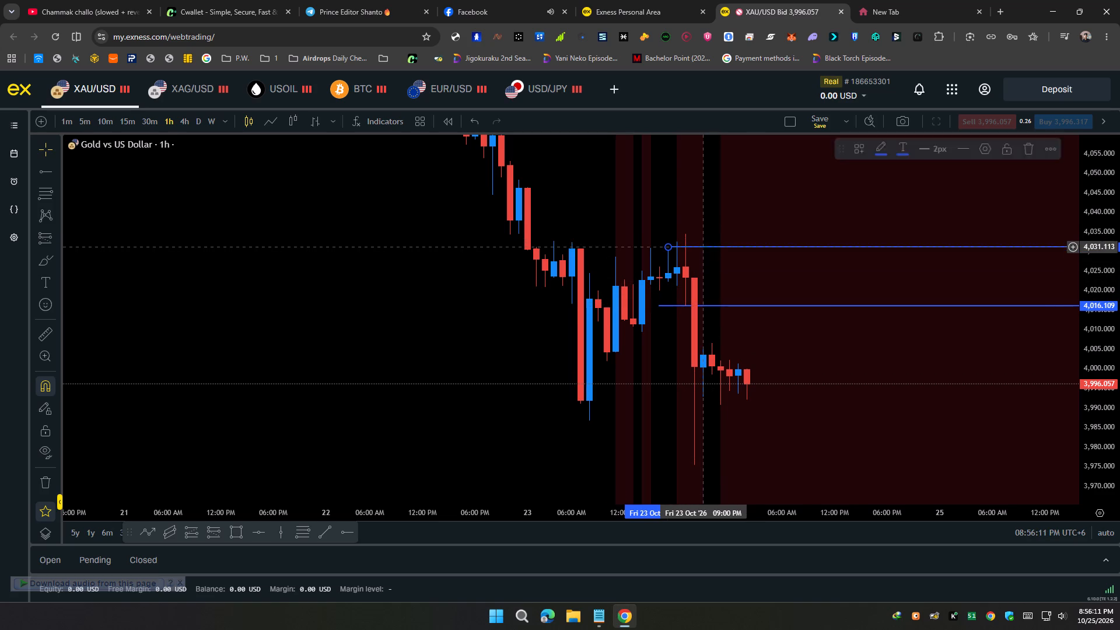
{"action": "left_click_drag", "start_coordinate": [704, 240], "coordinate": [701, 234]}
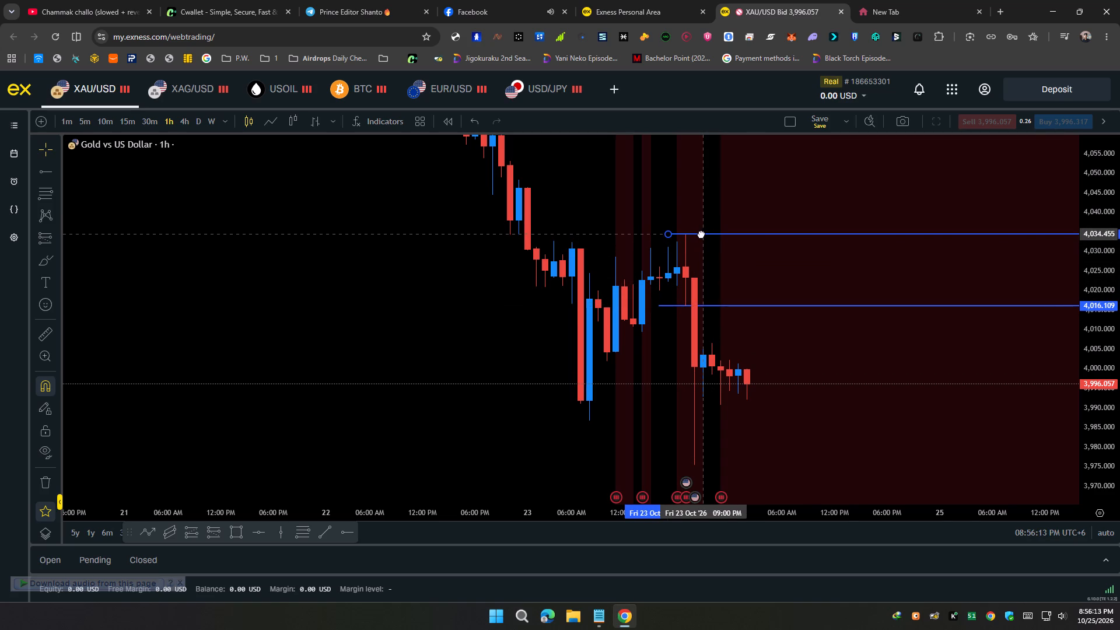
{"action": "left_click_drag", "start_coordinate": [701, 234], "coordinate": [701, 233]}
Switch the gold chart to the 1-minute timeframe.
{"action": "left_click_drag", "start_coordinate": [682, 269], "coordinate": [706, 270]}
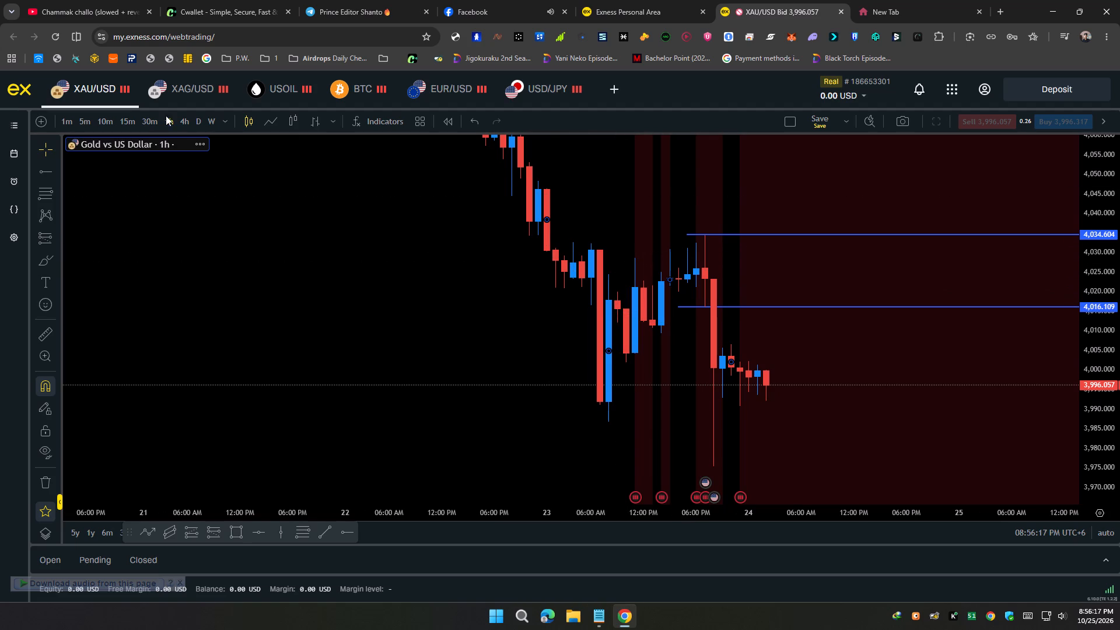
{"action": "left_click", "coordinate": [71, 120]}
Examine the 1-minute price action between the two repositioned rays, especially around 07:00 to 08:15 PM on Fri 23 Oct.
{"action": "scroll", "coordinate": [175, 245], "scroll_direction": "down", "scroll_amount": 5}
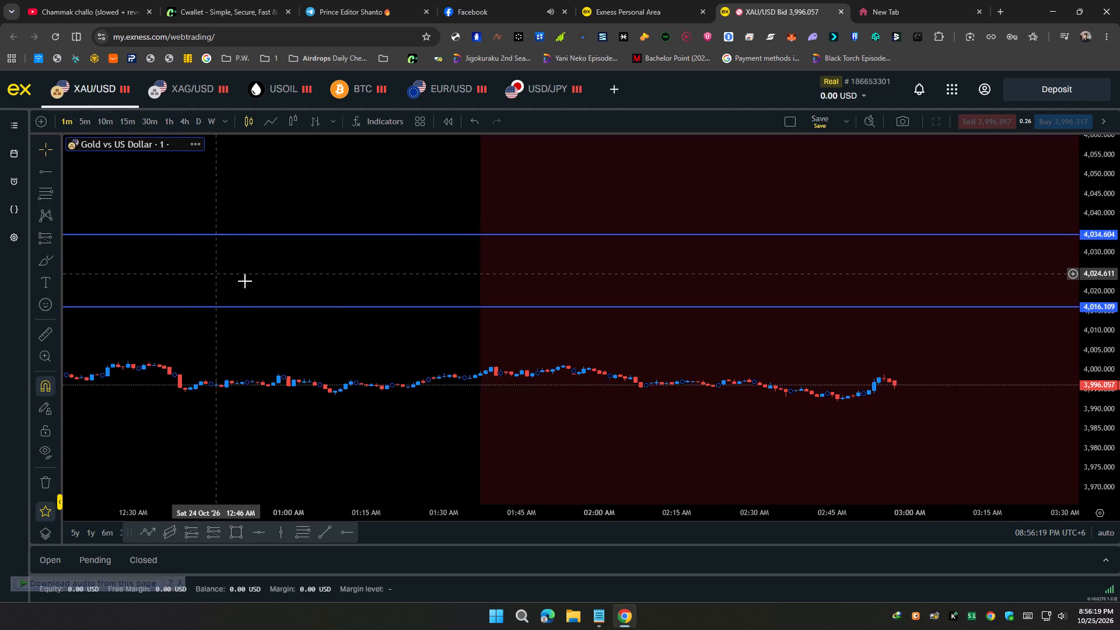
{"action": "scroll", "coordinate": [245, 281], "scroll_direction": "down", "scroll_amount": 18}
{"action": "left_click_drag", "start_coordinate": [427, 380], "coordinate": [667, 426]}
{"action": "scroll", "coordinate": [576, 396], "scroll_direction": "up", "scroll_amount": 4}
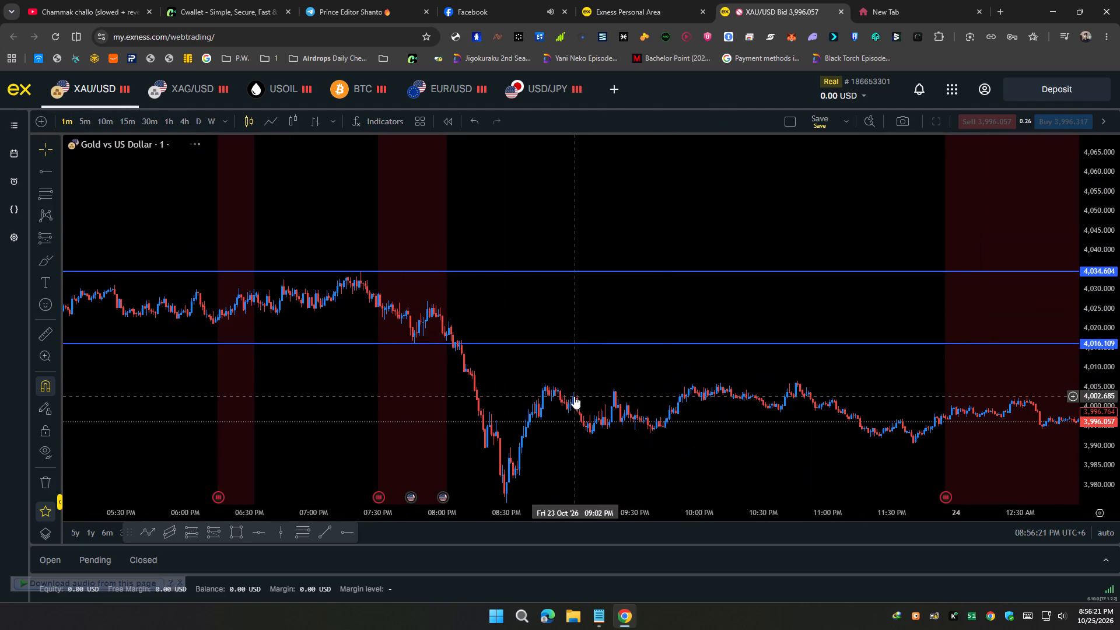
{"action": "scroll", "coordinate": [1119, 397], "scroll_direction": "up", "scroll_amount": 5}
{"action": "left_click_drag", "start_coordinate": [674, 279], "coordinate": [1053, 293]}
{"action": "scroll", "coordinate": [839, 289], "scroll_direction": "up", "scroll_amount": 3}
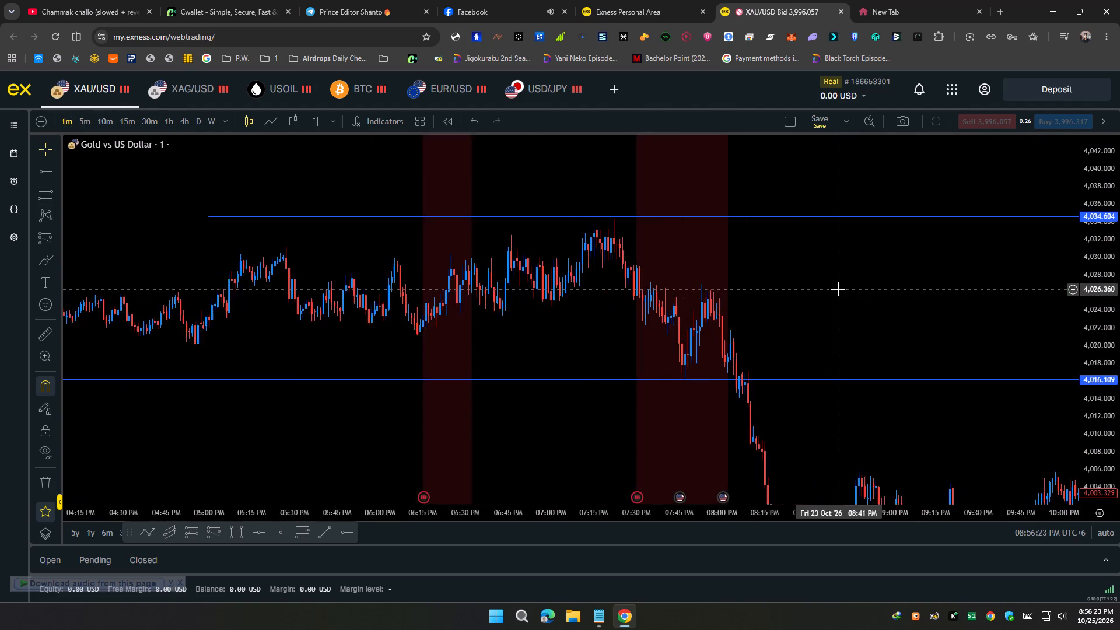
{"action": "scroll", "coordinate": [838, 289], "scroll_direction": "up", "scroll_amount": 1}
{"action": "left_click_drag", "start_coordinate": [638, 284], "coordinate": [584, 314]}
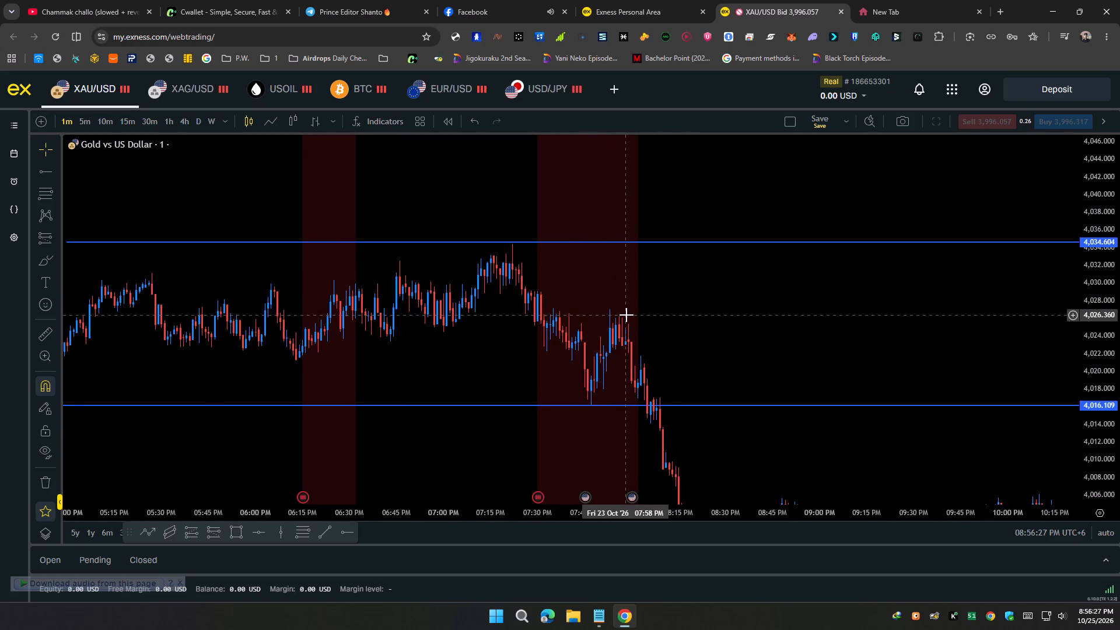
{"action": "left_click_drag", "start_coordinate": [513, 290], "coordinate": [580, 309]}
{"action": "scroll", "coordinate": [562, 299], "scroll_direction": "down", "scroll_amount": 6}
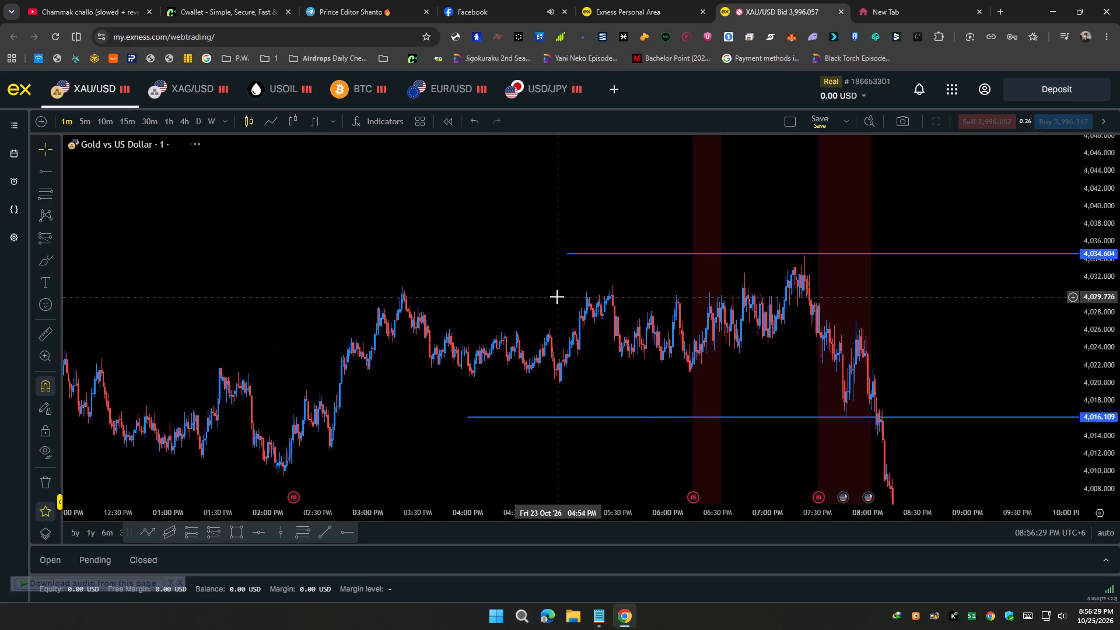
{"action": "scroll", "coordinate": [557, 297], "scroll_direction": "up", "scroll_amount": 6}
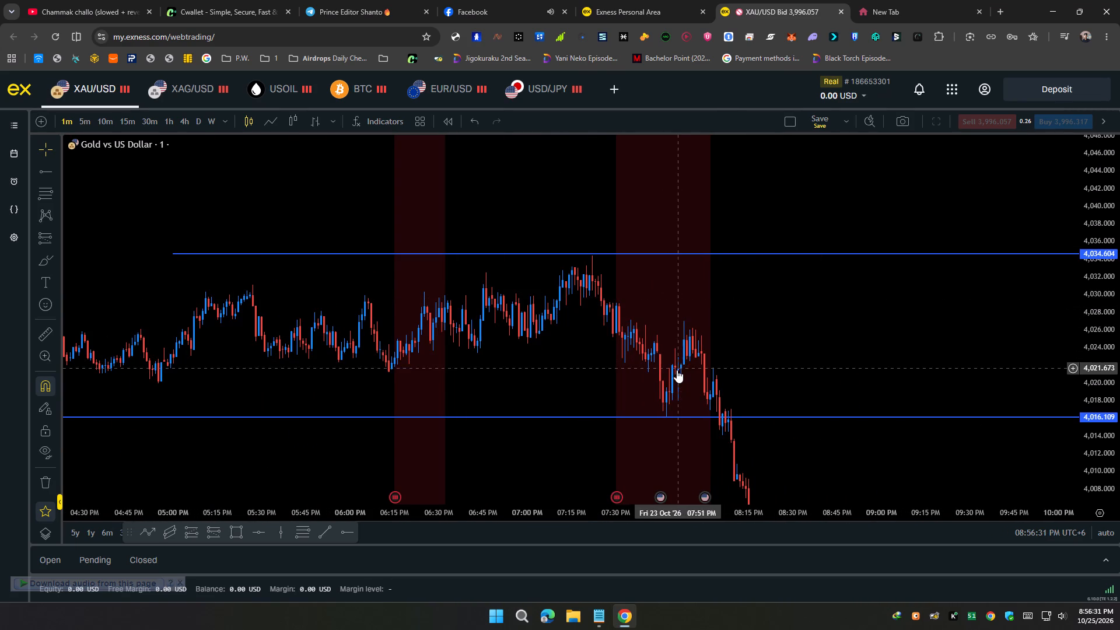
{"action": "left_click_drag", "start_coordinate": [675, 373], "coordinate": [719, 358]}
{"action": "scroll", "coordinate": [703, 354], "scroll_direction": "up", "scroll_amount": 4}
{"action": "left_click_drag", "start_coordinate": [631, 331], "coordinate": [694, 346]}
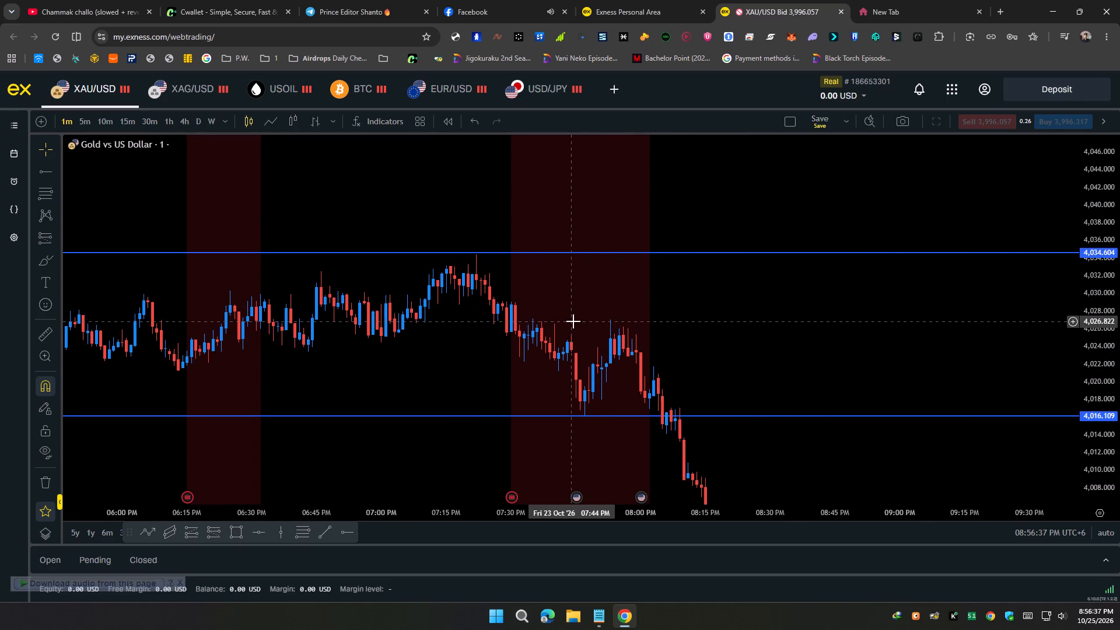
{"action": "scroll", "coordinate": [573, 321], "scroll_direction": "down", "scroll_amount": 10}
{"action": "left_click_drag", "start_coordinate": [590, 331], "coordinate": [523, 239]}
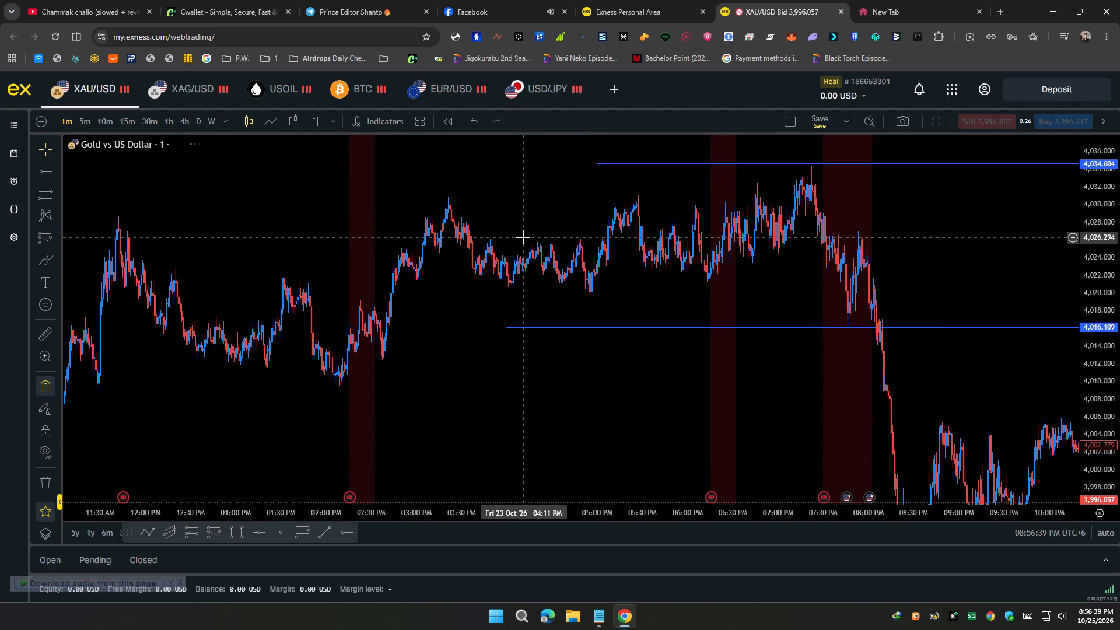
Examine the 1-minute gold price action between the two rays from about 06:00 to 08:15 PM on Fri 23 Oct.
{"action": "scroll", "coordinate": [540, 269], "scroll_direction": "up", "scroll_amount": 5}
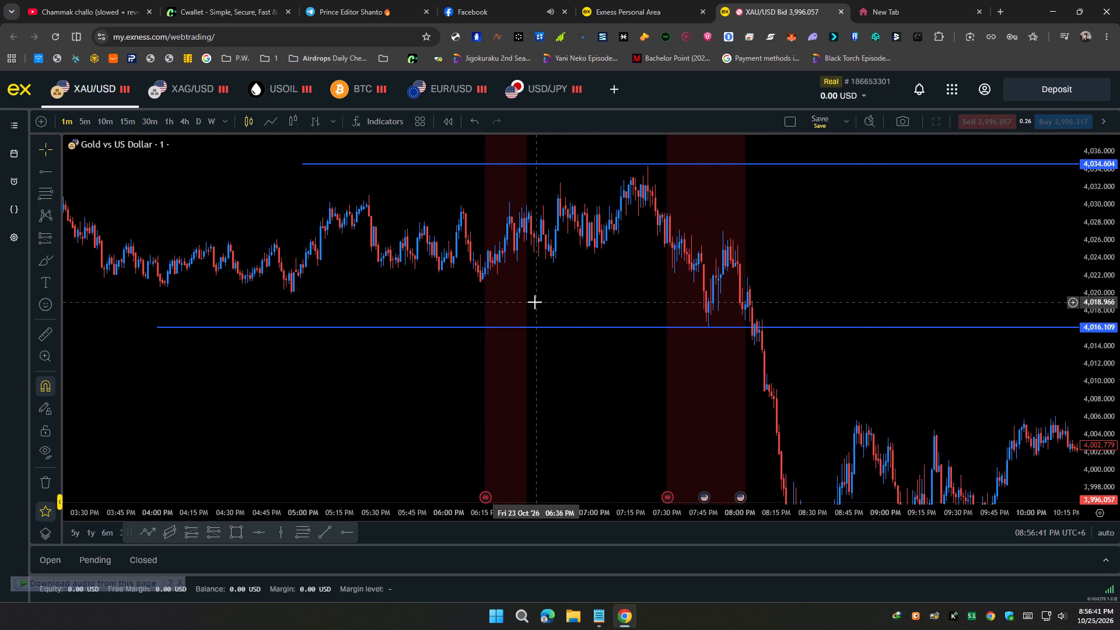
{"action": "left_click_drag", "start_coordinate": [562, 265], "coordinate": [640, 290]}
{"action": "scroll", "coordinate": [635, 286], "scroll_direction": "up", "scroll_amount": 4}
{"action": "left_click_drag", "start_coordinate": [615, 284], "coordinate": [654, 268]}
{"action": "scroll", "coordinate": [658, 269], "scroll_direction": "up", "scroll_amount": 4}
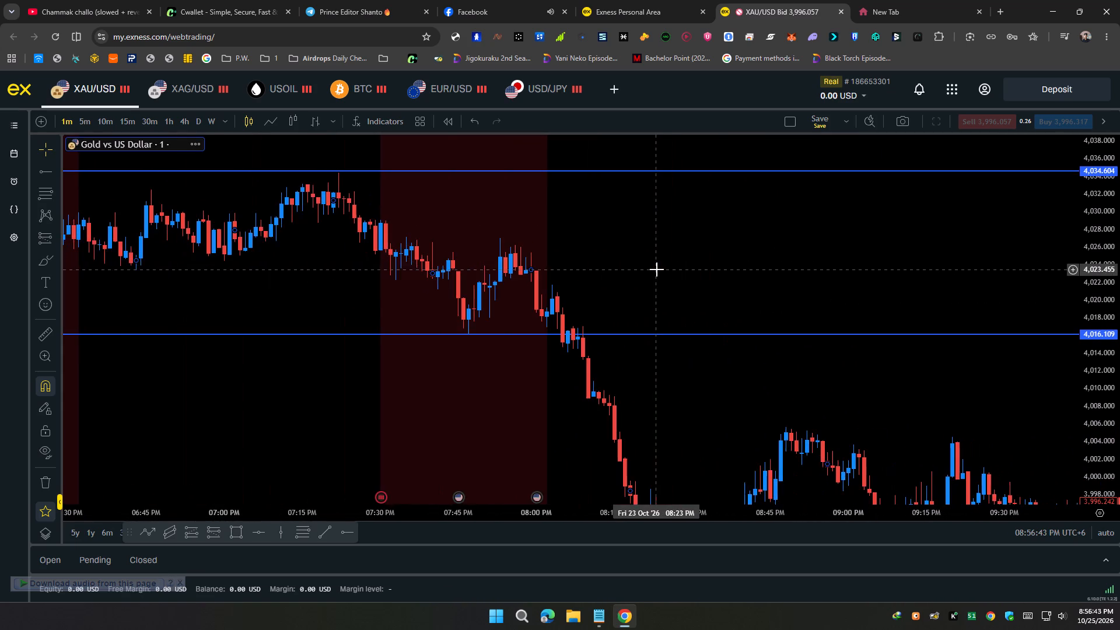
{"action": "left_click_drag", "start_coordinate": [650, 268], "coordinate": [956, 210]}
{"action": "left_click_drag", "start_coordinate": [759, 239], "coordinate": [691, 269]}
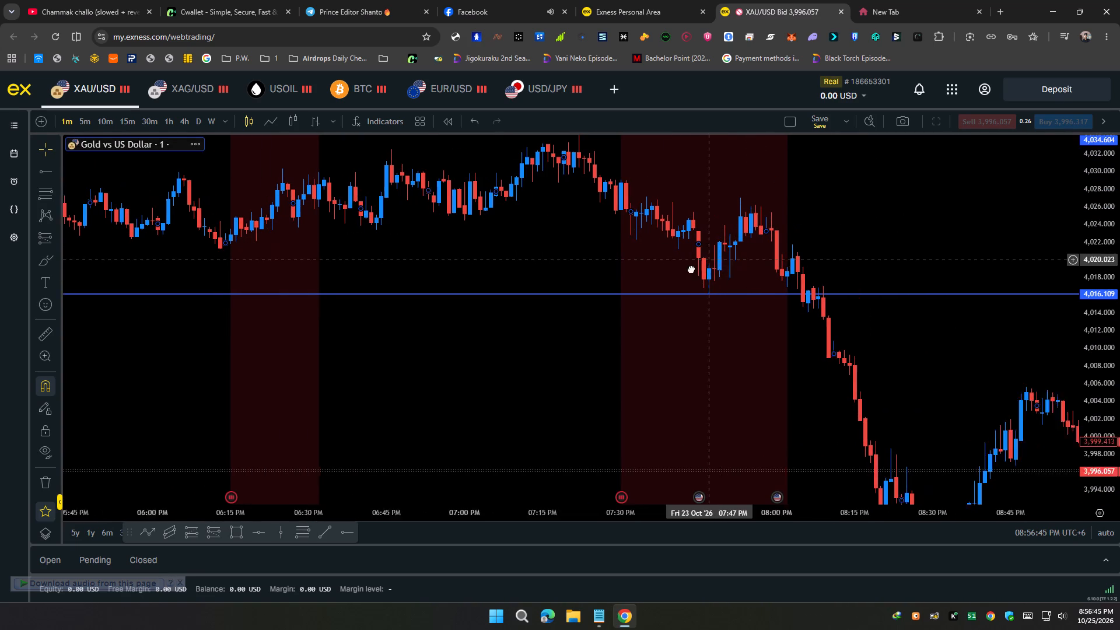
{"action": "left_click_drag", "start_coordinate": [691, 269], "coordinate": [681, 260]}
Extend the lower ray back so it starts at 02:06 PM on Fri 23 Oct, at 4,016.326.
{"action": "scroll", "coordinate": [681, 260], "scroll_direction": "down", "scroll_amount": 9}
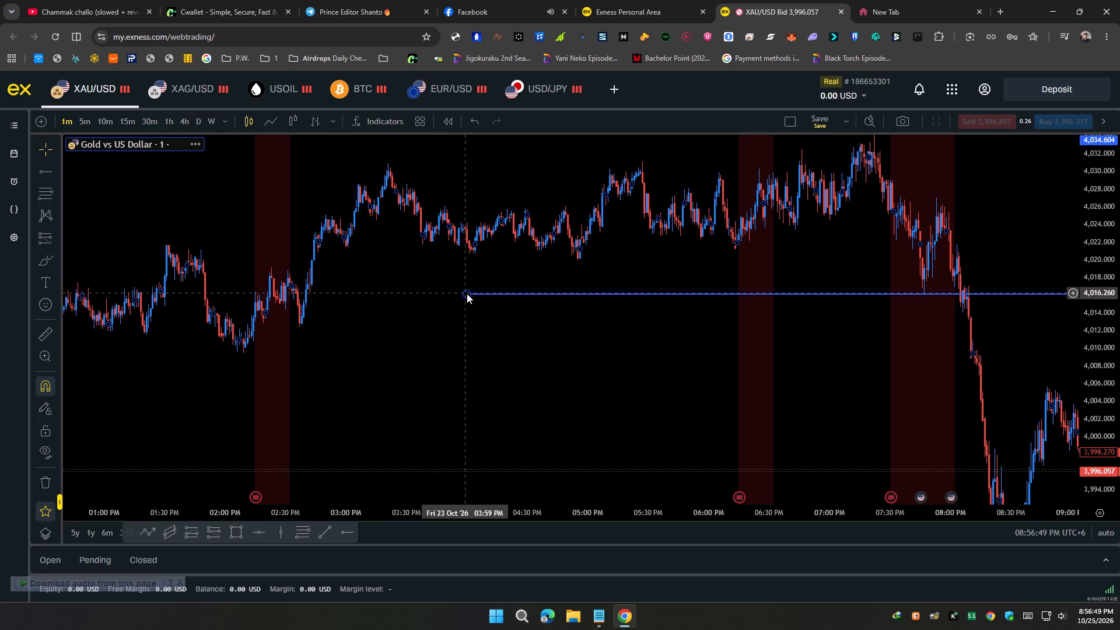
{"action": "left_click_drag", "start_coordinate": [467, 293], "coordinate": [453, 304]}
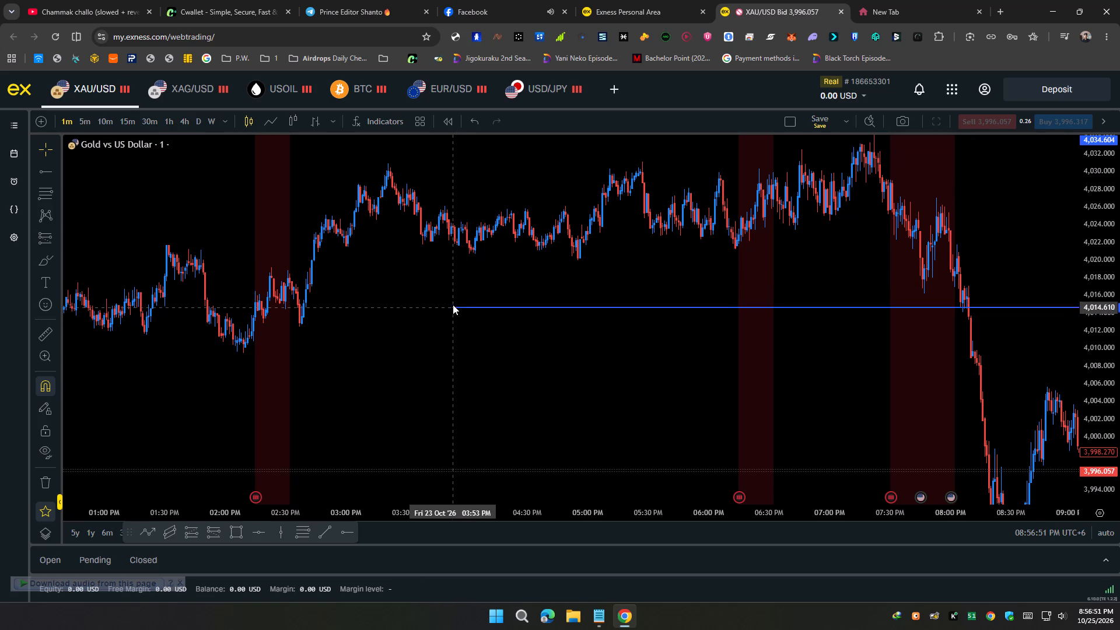
{"action": "left_click_drag", "start_coordinate": [453, 304], "coordinate": [267, 287]}
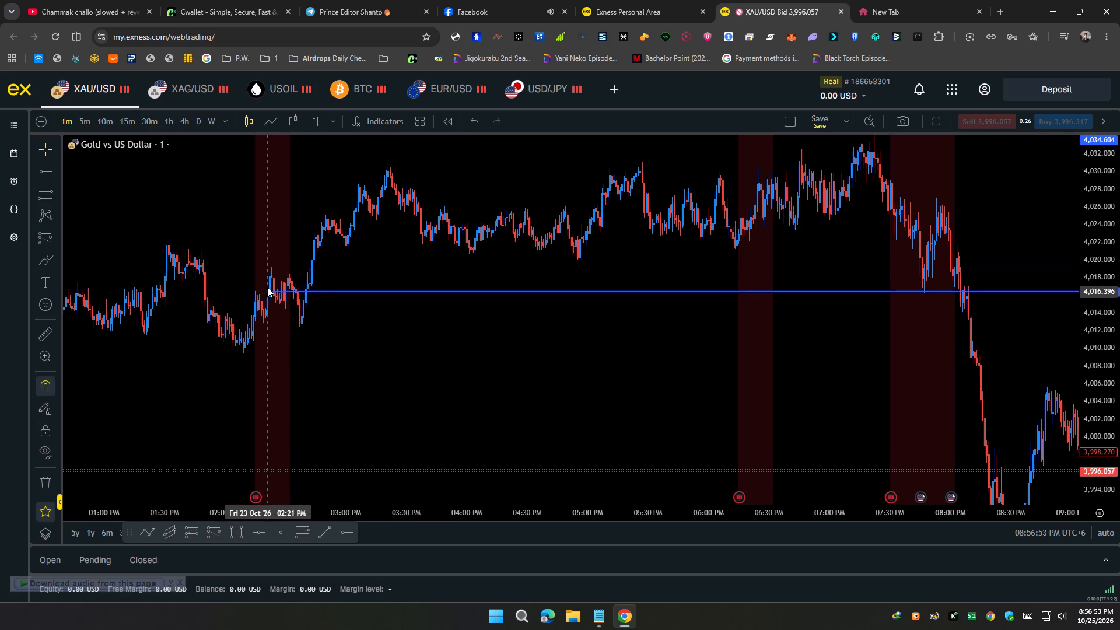
{"action": "left_click_drag", "start_coordinate": [267, 287], "coordinate": [255, 275]}
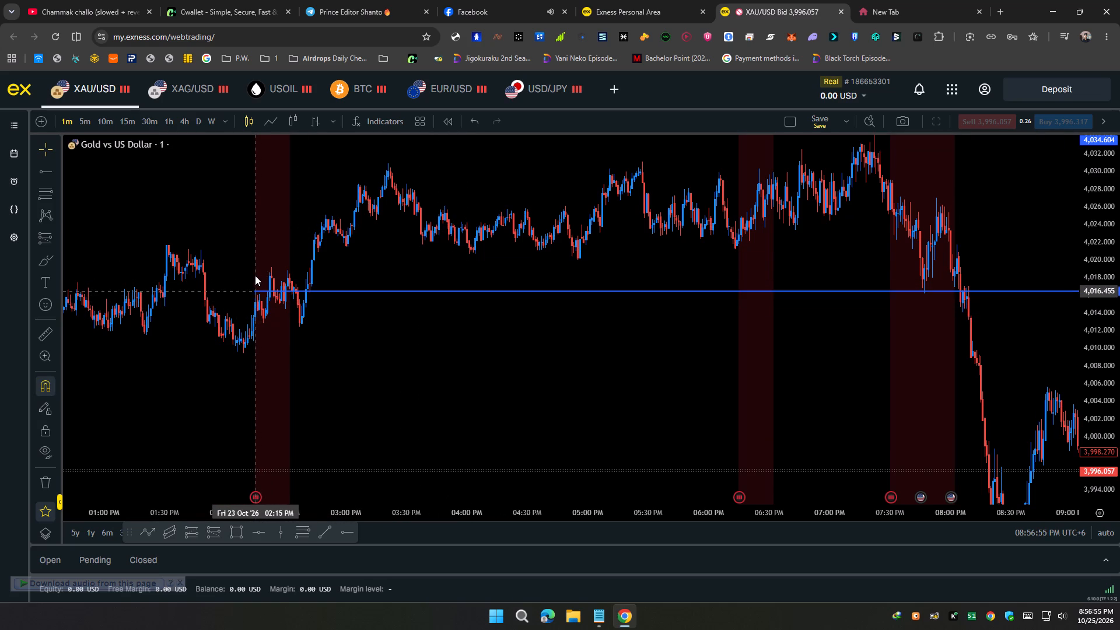
{"action": "left_click_drag", "start_coordinate": [255, 275], "coordinate": [236, 288]}
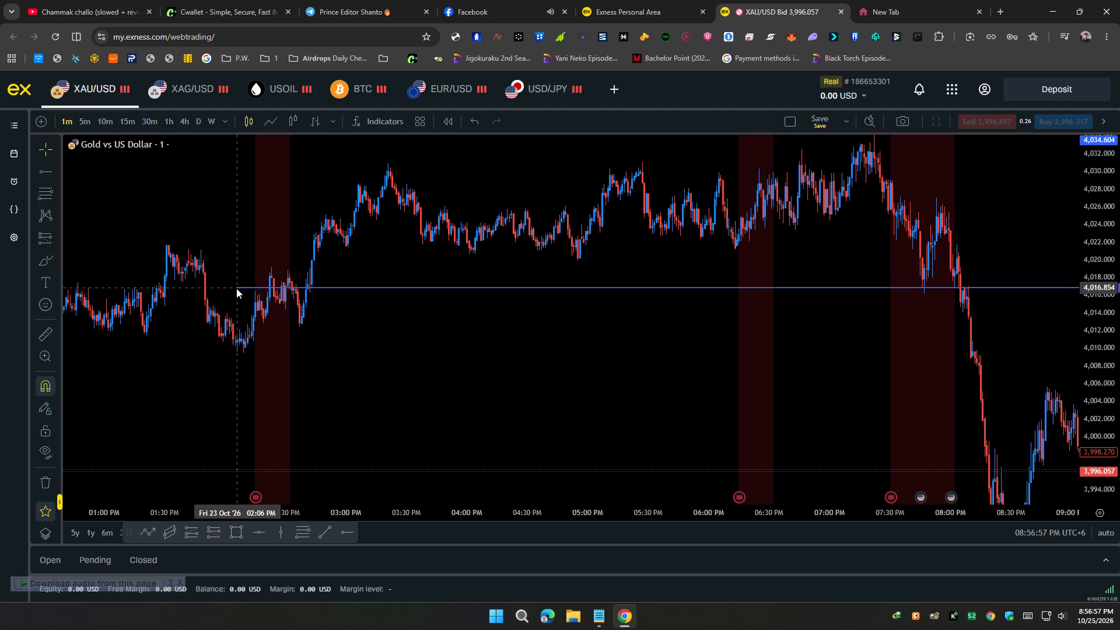
{"action": "left_click_drag", "start_coordinate": [236, 288], "coordinate": [236, 292]}
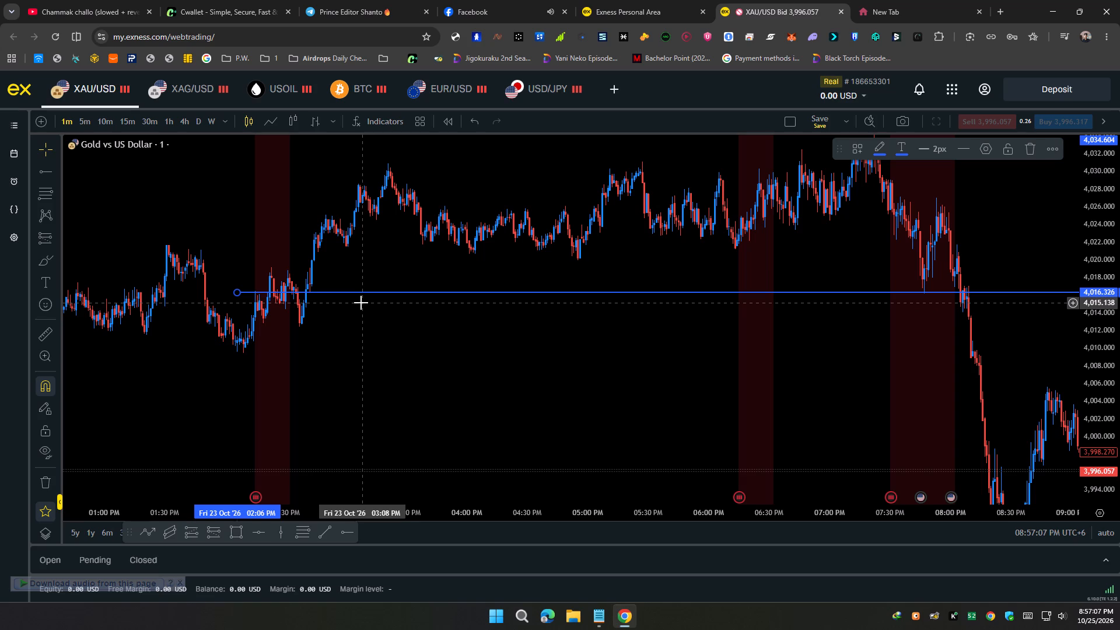
{"action": "left_click", "coordinate": [361, 303]}
{"action": "left_click", "coordinate": [361, 303]}
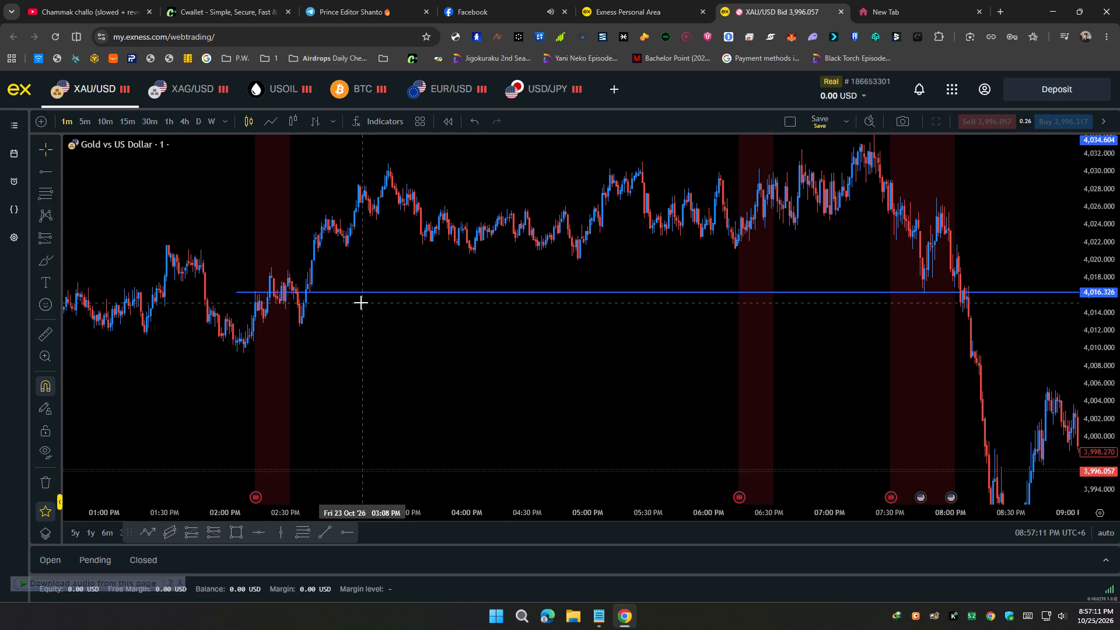
Examine the wider 1-minute price action of Fri 23 Oct against the two rays, from the early-morning swings to the evening drop.
{"action": "scroll", "coordinate": [339, 380], "scroll_direction": "down", "scroll_amount": 5}
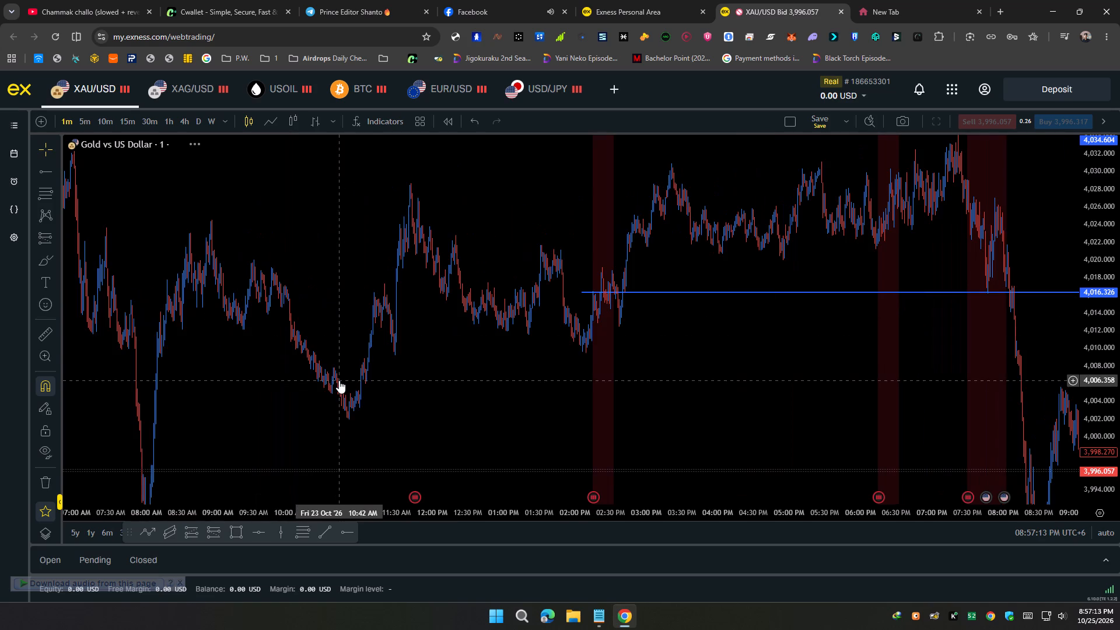
{"action": "scroll", "coordinate": [1111, 337], "scroll_direction": "down", "scroll_amount": 3}
{"action": "scroll", "coordinate": [710, 380], "scroll_direction": "down", "scroll_amount": 9}
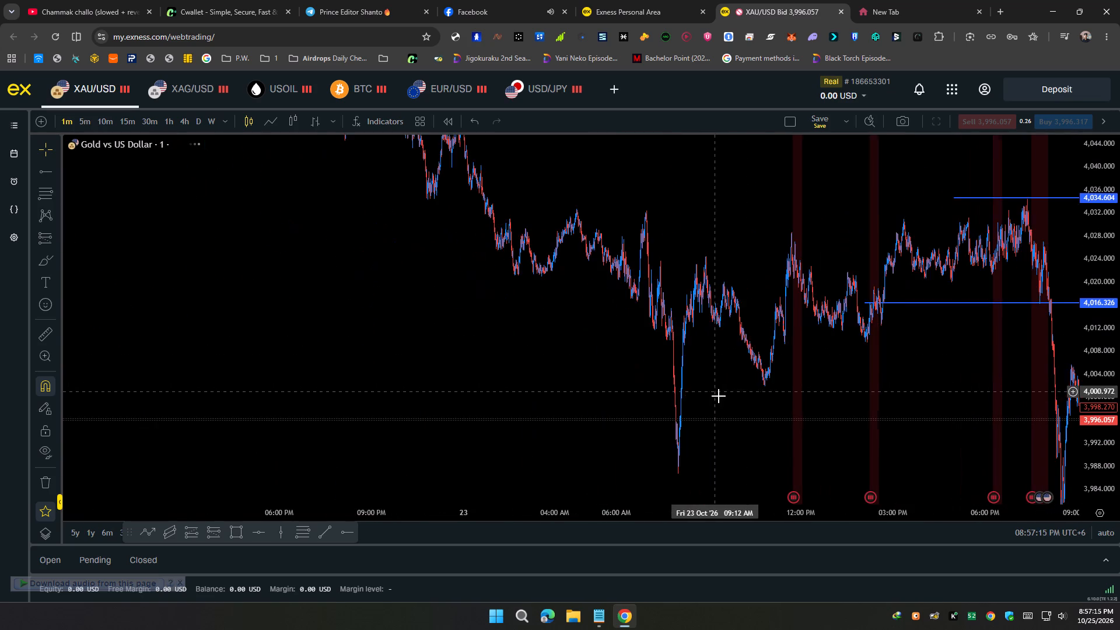
{"action": "left_click_drag", "start_coordinate": [712, 397], "coordinate": [581, 271]}
{"action": "left_click_drag", "start_coordinate": [573, 292], "coordinate": [628, 400]}
{"action": "scroll", "coordinate": [612, 388], "scroll_direction": "up", "scroll_amount": 2}
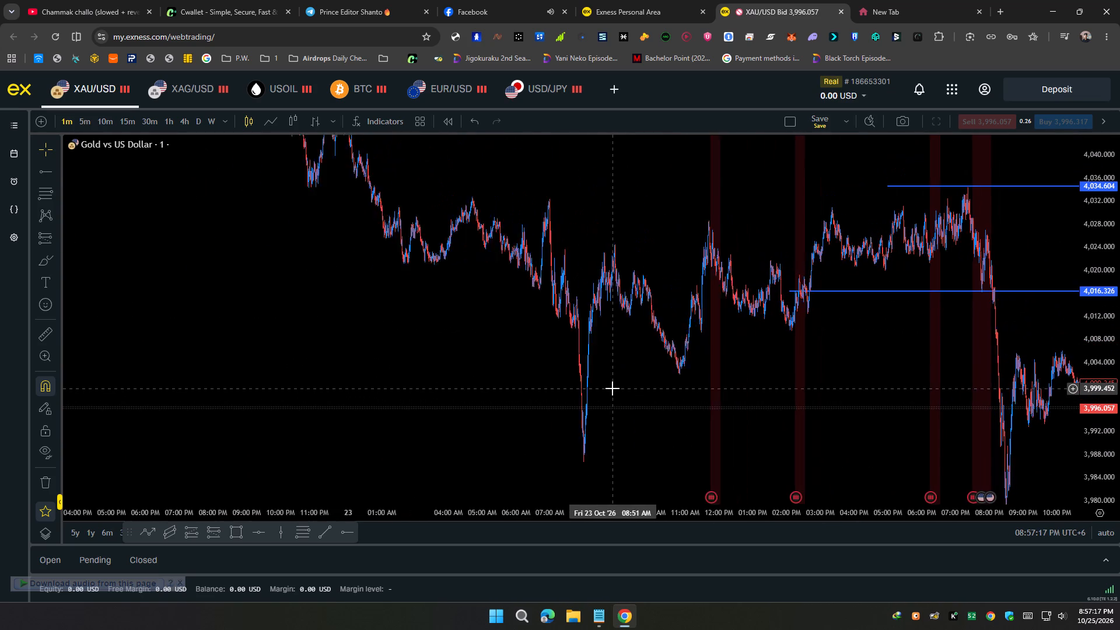
{"action": "scroll", "coordinate": [612, 388], "scroll_direction": "up", "scroll_amount": 6}
{"action": "left_click_drag", "start_coordinate": [597, 384], "coordinate": [785, 384]}
{"action": "scroll", "coordinate": [771, 382], "scroll_direction": "up", "scroll_amount": 3}
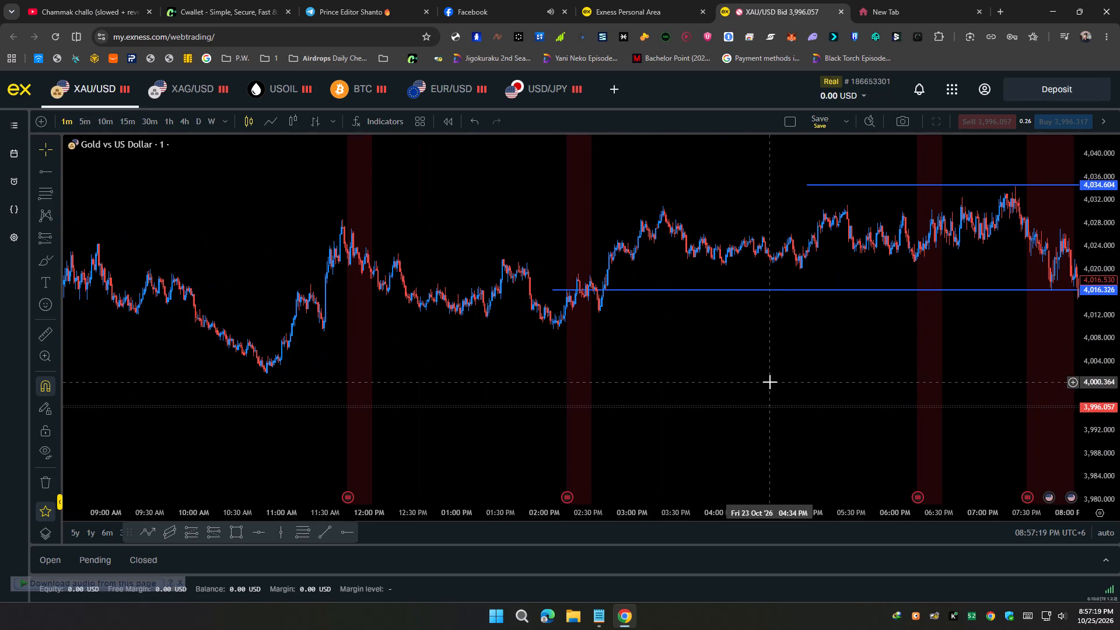
{"action": "left_click_drag", "start_coordinate": [798, 377], "coordinate": [596, 359]}
{"action": "scroll", "coordinate": [598, 358], "scroll_direction": "up", "scroll_amount": 2}
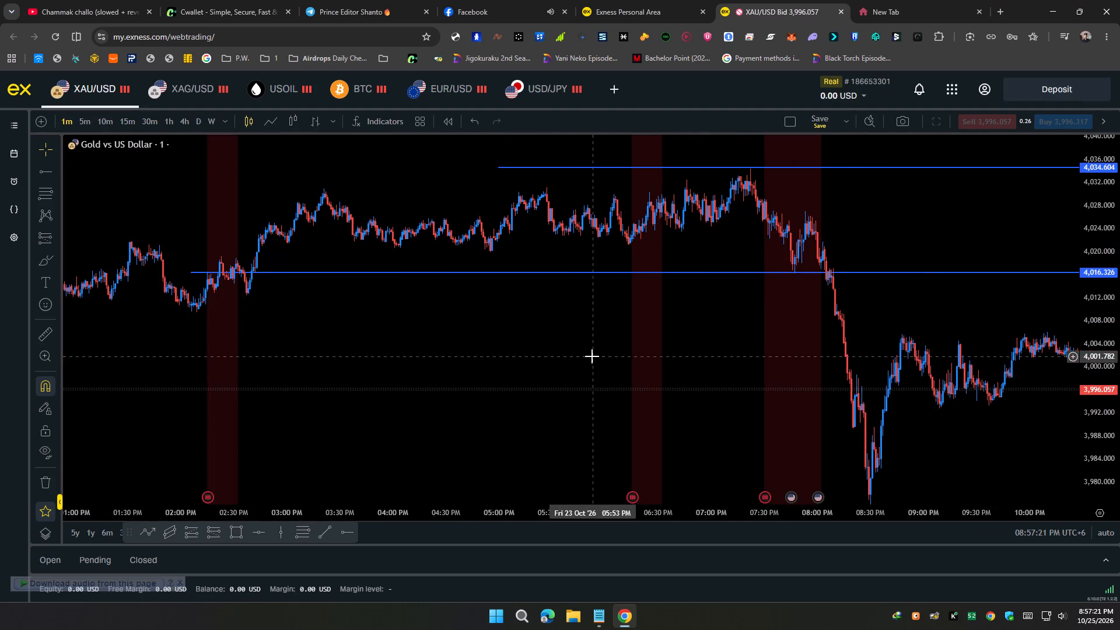
{"action": "left_click_drag", "start_coordinate": [607, 364], "coordinate": [752, 353]}
{"action": "scroll", "coordinate": [710, 360], "scroll_direction": "down", "scroll_amount": 4}
{"action": "scroll", "coordinate": [688, 359], "scroll_direction": "up", "scroll_amount": 8}
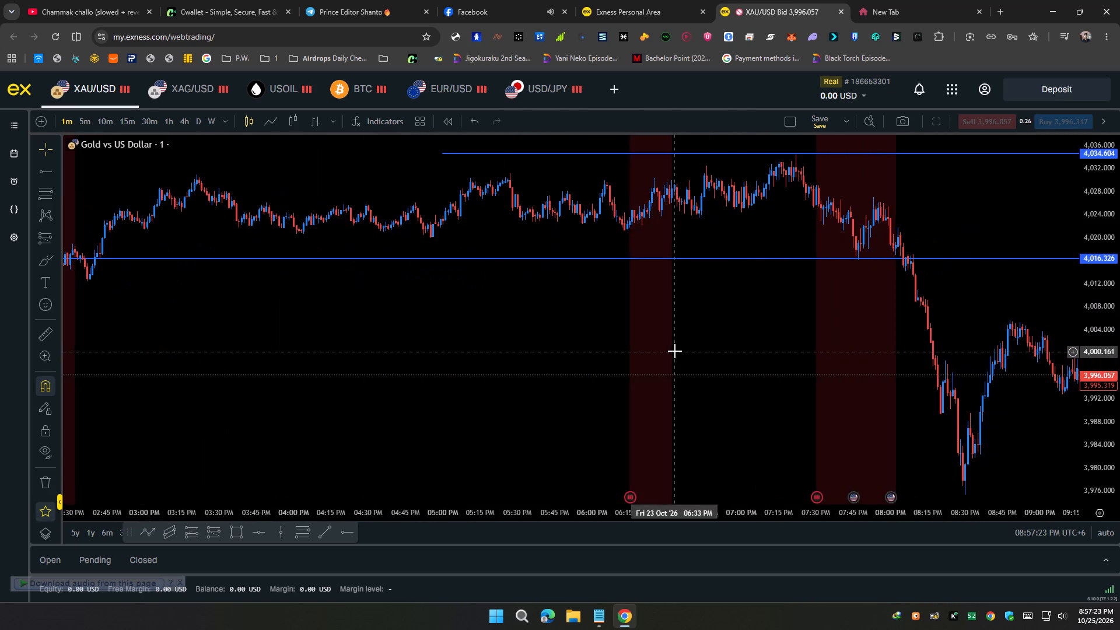
Place a short position just below the lower ray at 08:05 PM on Fri 23 Oct, with entry 4,015.239 and stop 4,018.394.
{"action": "scroll", "coordinate": [675, 351], "scroll_direction": "up", "scroll_amount": 3}
{"action": "scroll", "coordinate": [1119, 344], "scroll_direction": "up", "scroll_amount": 5}
{"action": "left_click_drag", "start_coordinate": [1009, 335], "coordinate": [720, 416]}
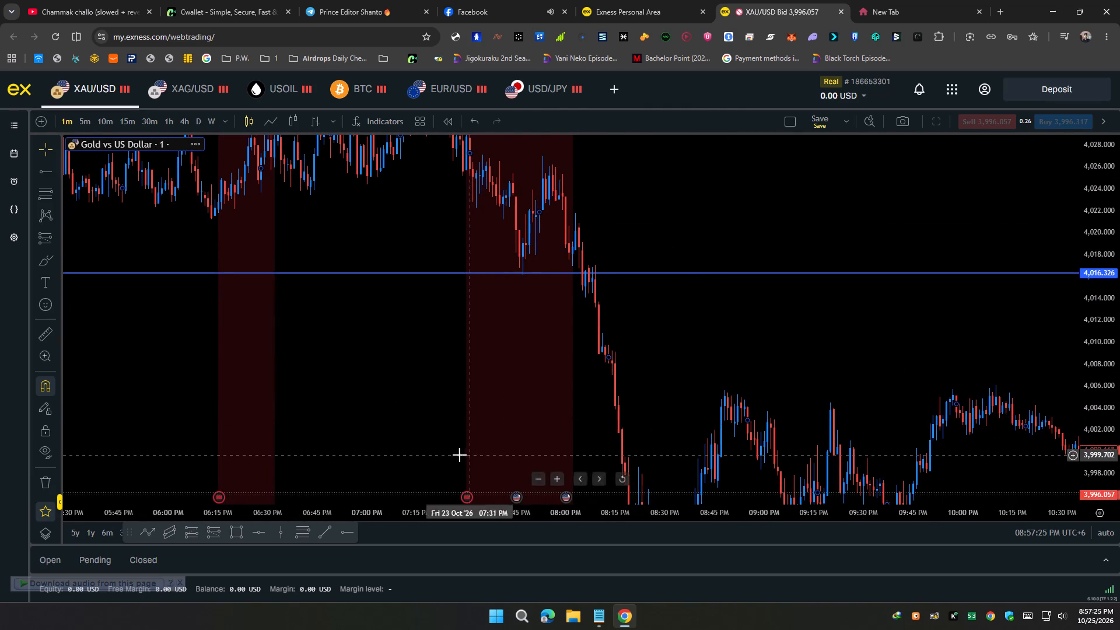
{"action": "left_click", "coordinate": [206, 532]}
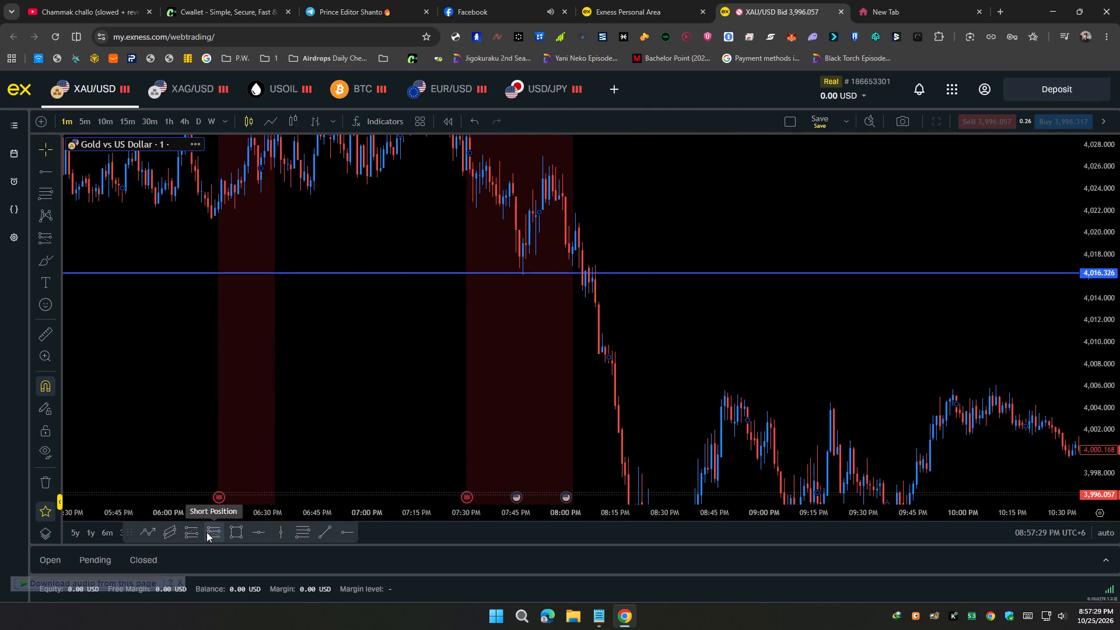
{"action": "left_click", "coordinate": [582, 287]}
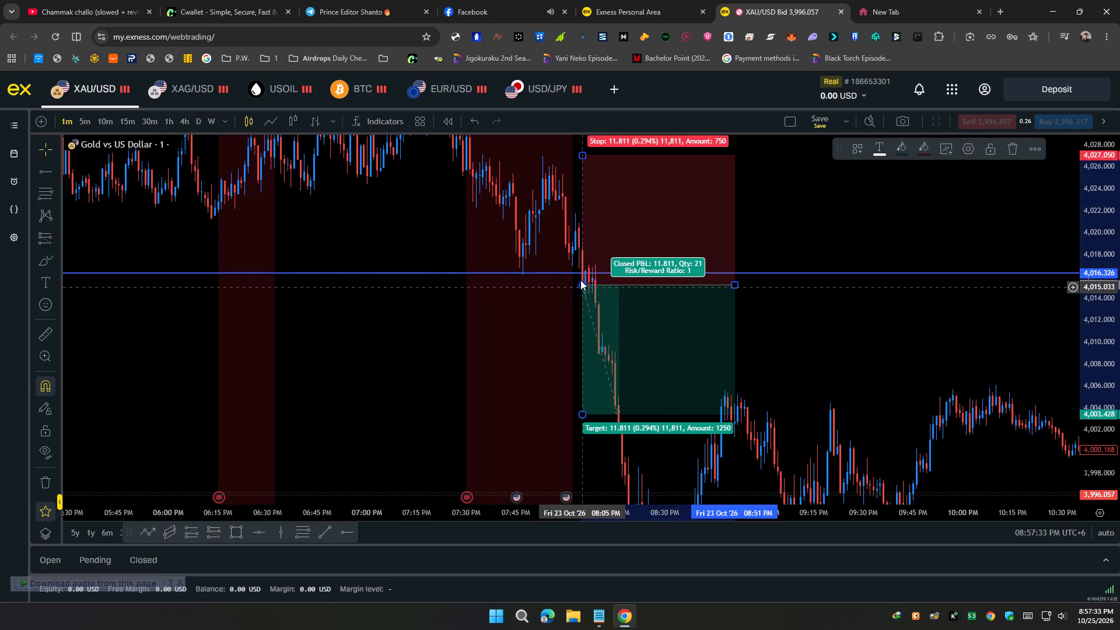
{"action": "left_click_drag", "start_coordinate": [583, 151], "coordinate": [577, 243]}
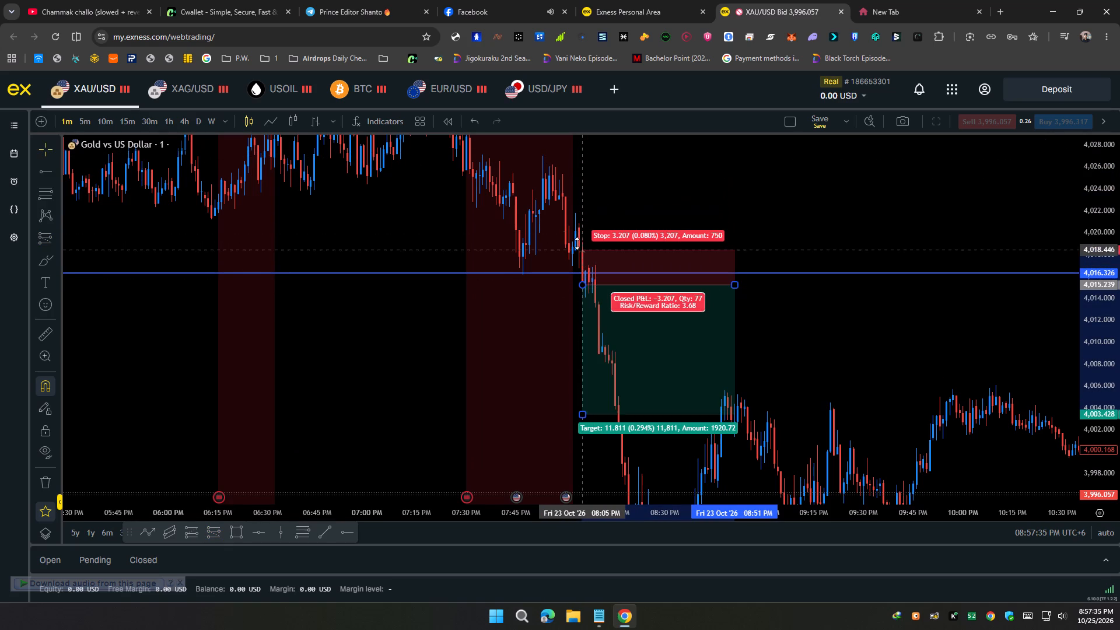
{"action": "left_click_drag", "start_coordinate": [577, 243], "coordinate": [582, 249]}
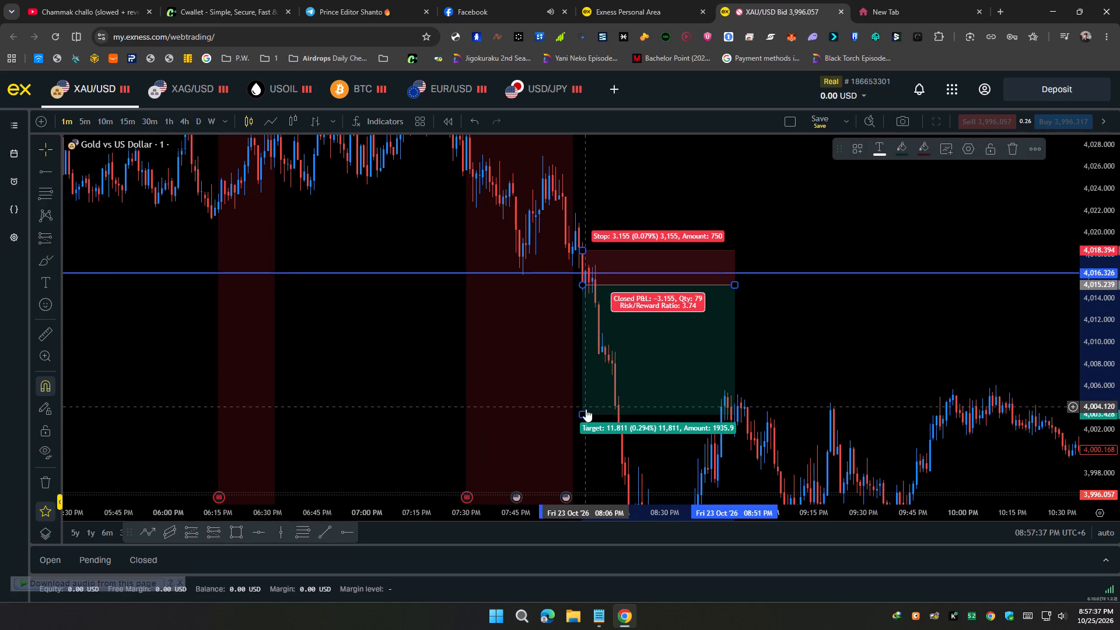
Lower the short position's target to 3,991.398, down along the evening drop.
{"action": "left_click_drag", "start_coordinate": [583, 414], "coordinate": [574, 359]}
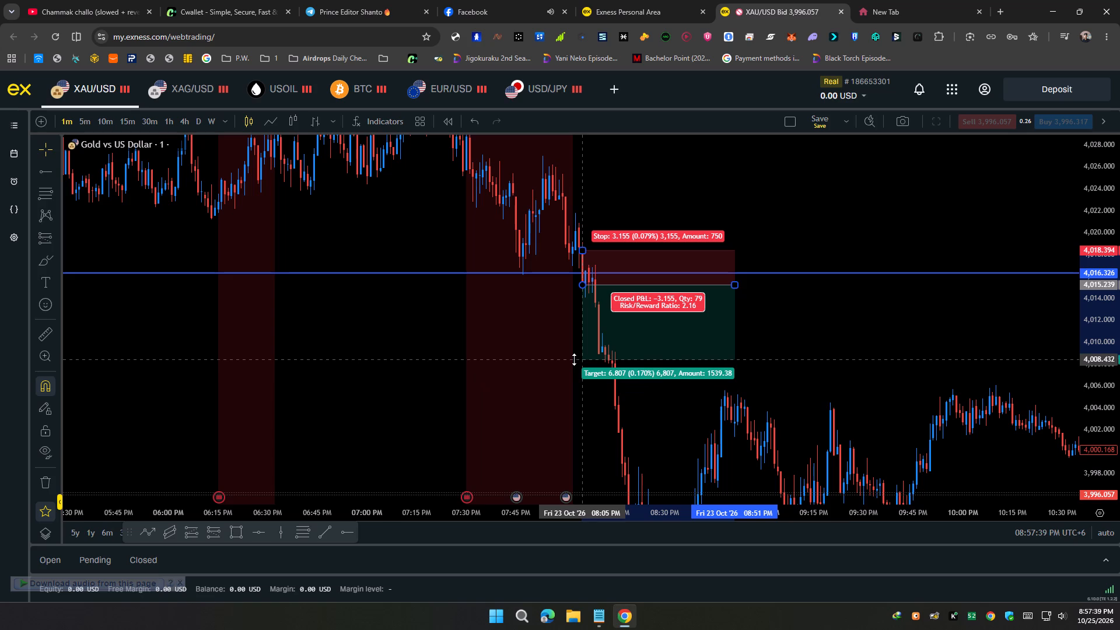
{"action": "left_click_drag", "start_coordinate": [574, 359], "coordinate": [607, 456]}
{"action": "left_click_drag", "start_coordinate": [549, 400], "coordinate": [540, 344]}
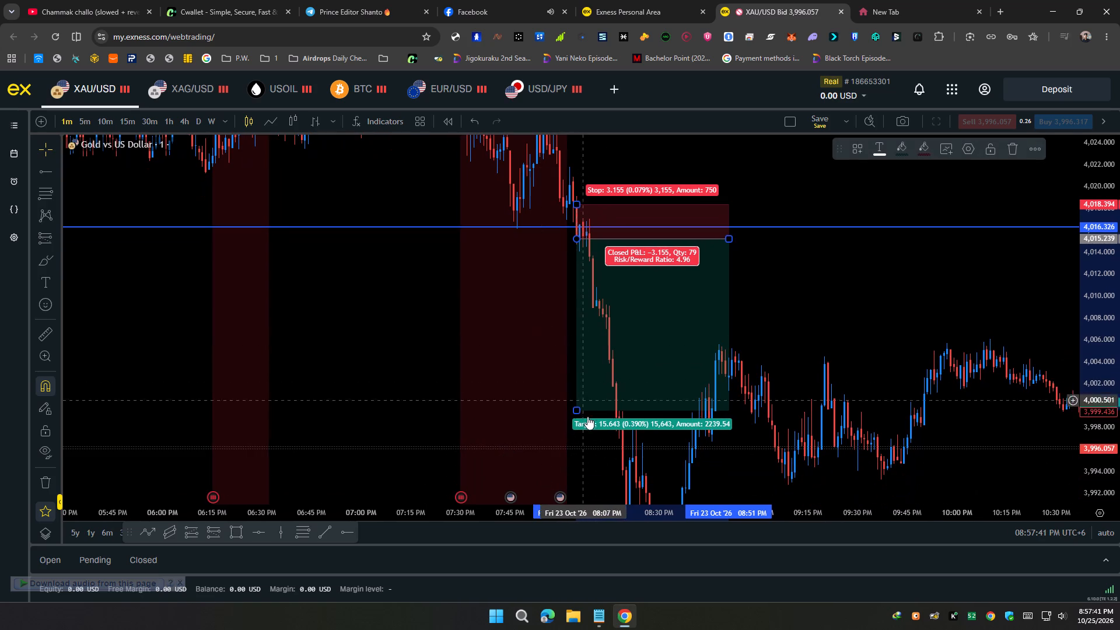
{"action": "left_click_drag", "start_coordinate": [576, 409], "coordinate": [584, 466]}
{"action": "left_click_drag", "start_coordinate": [559, 446], "coordinate": [555, 432]}
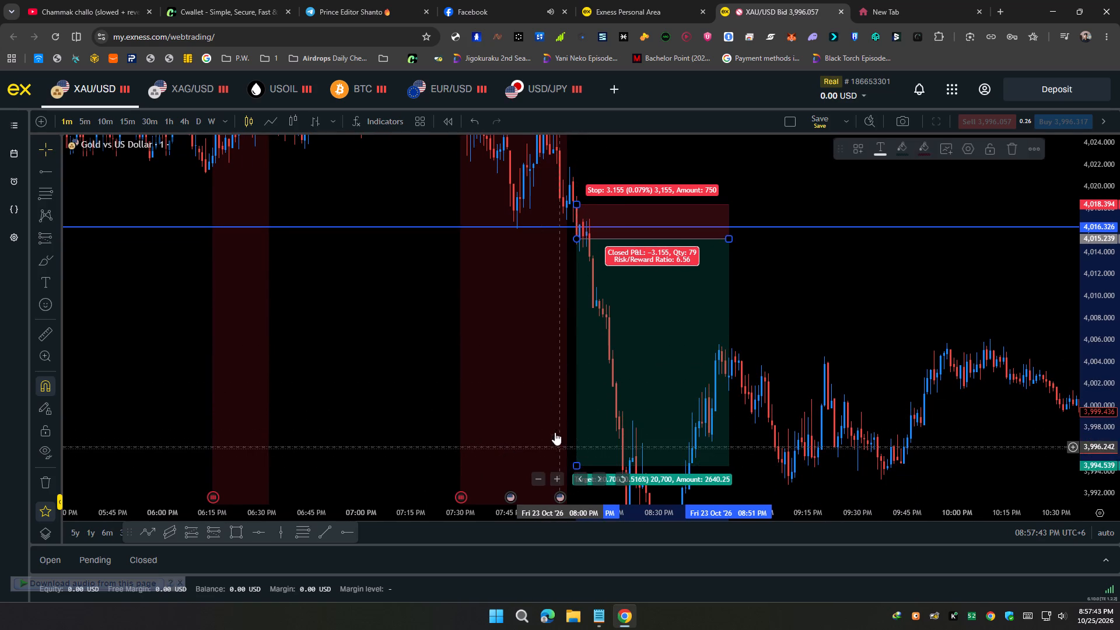
{"action": "left_click_drag", "start_coordinate": [555, 432], "coordinate": [545, 357]}
{"action": "left_click_drag", "start_coordinate": [569, 397], "coordinate": [574, 443]}
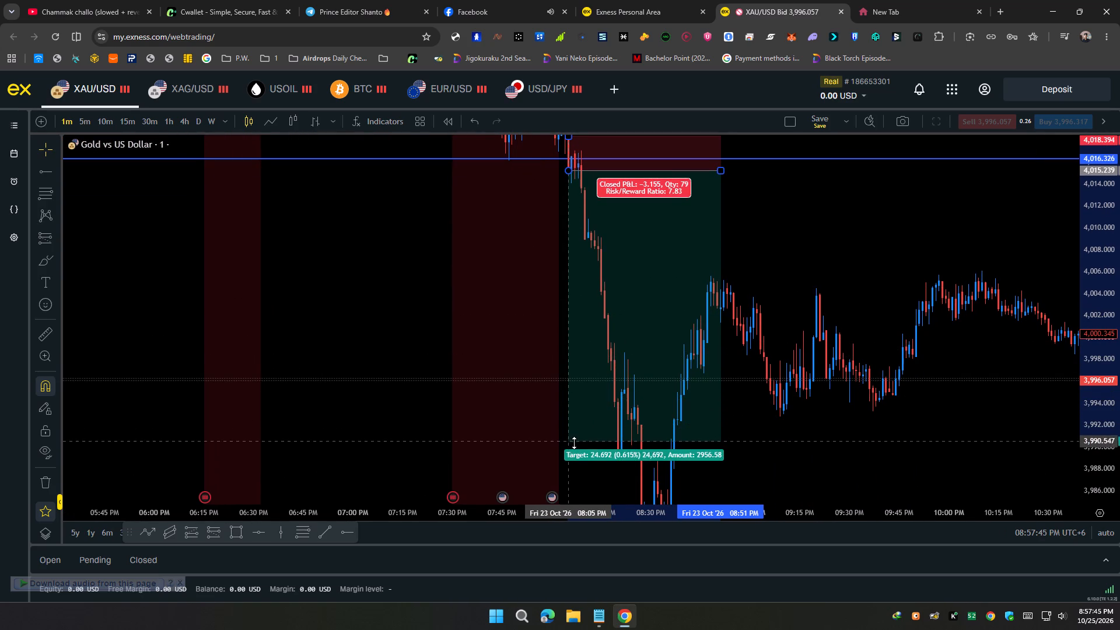
{"action": "left_click_drag", "start_coordinate": [574, 443], "coordinate": [573, 420]}
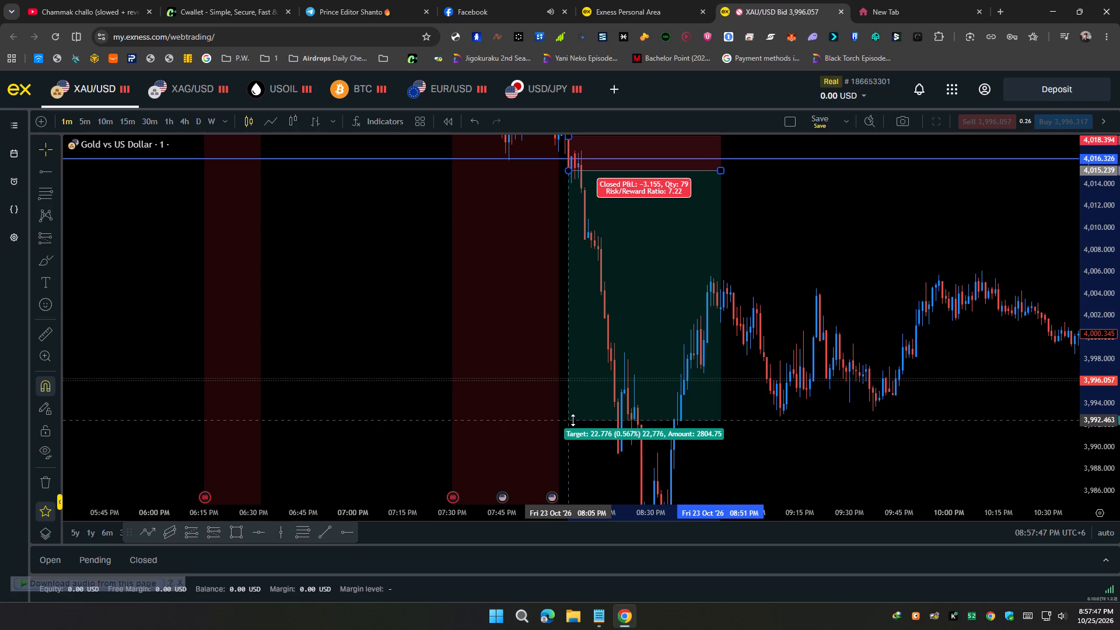
{"action": "left_click_drag", "start_coordinate": [573, 420], "coordinate": [570, 412]}
{"action": "left_click_drag", "start_coordinate": [565, 411], "coordinate": [551, 427]}
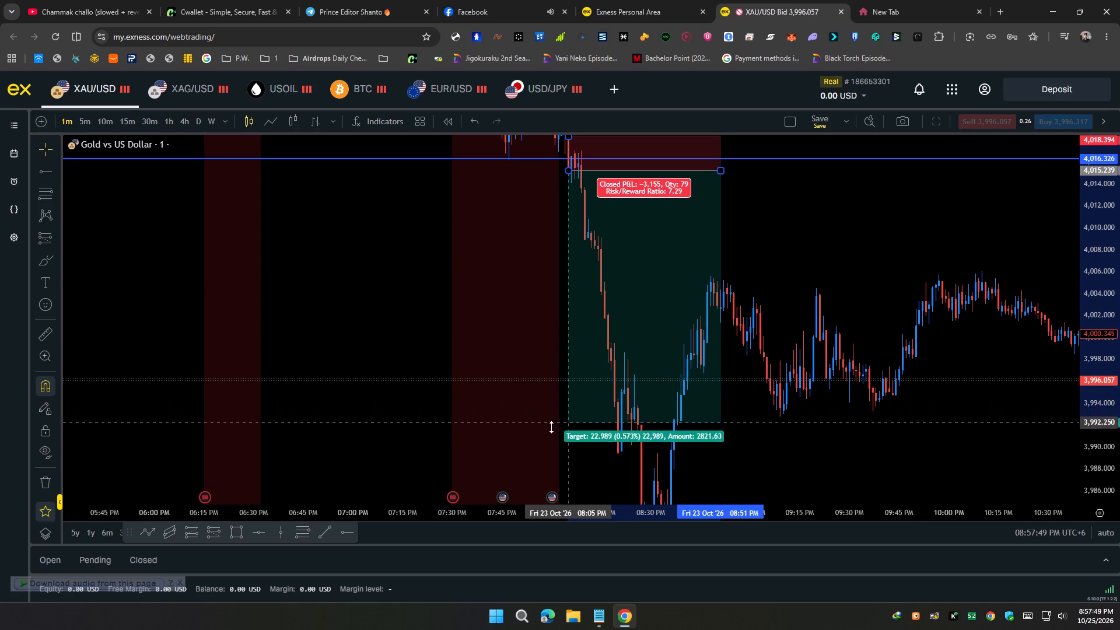
{"action": "left_click_drag", "start_coordinate": [551, 427], "coordinate": [552, 432]}
Examine the short position's target and entry against the wider Fri 23 Oct price action.
{"action": "scroll", "coordinate": [527, 426], "scroll_direction": "down", "scroll_amount": 6}
{"action": "scroll", "coordinate": [582, 442], "scroll_direction": "down", "scroll_amount": 7}
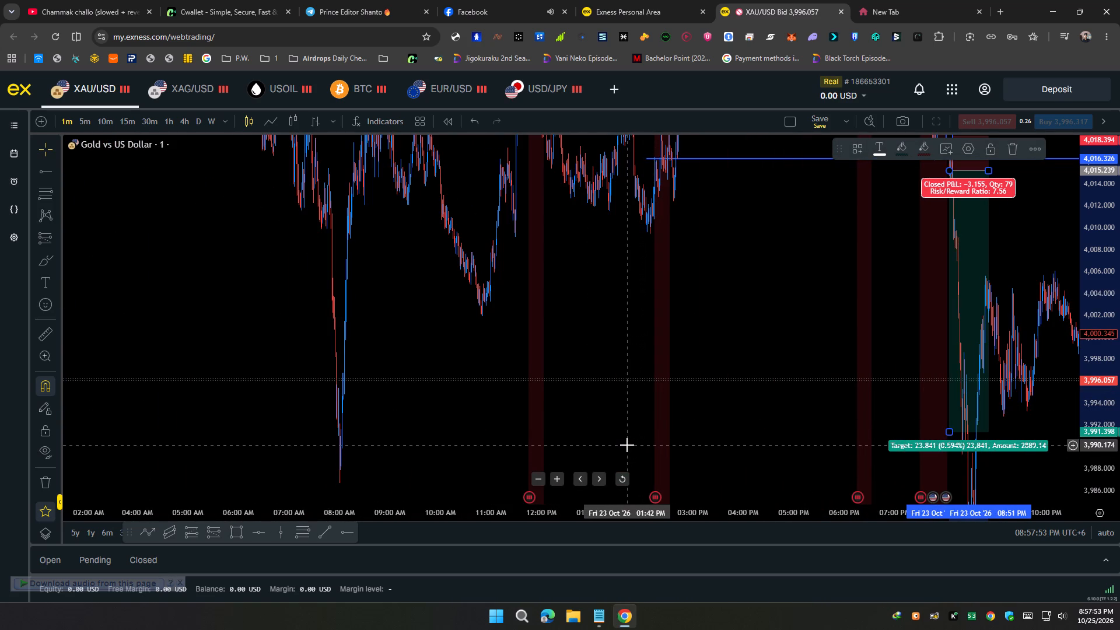
{"action": "scroll", "coordinate": [627, 445], "scroll_direction": "up", "scroll_amount": 9}
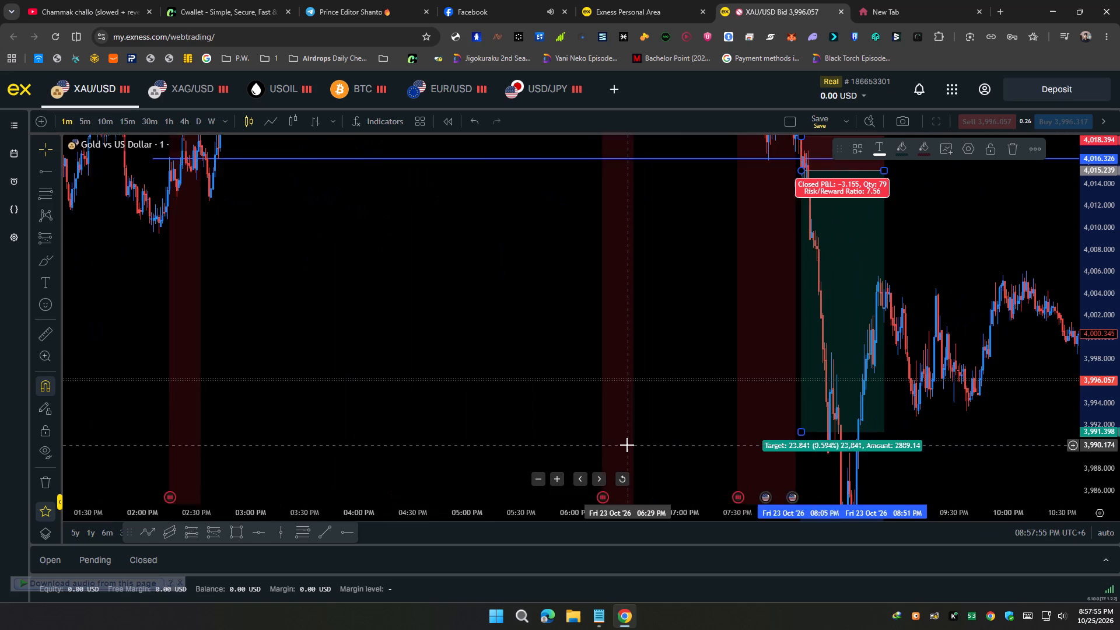
{"action": "scroll", "coordinate": [627, 445], "scroll_direction": "up", "scroll_amount": 4}
Shift the short position to an entry of 4,015.771, ending at 08:49 PM, and raise its target level.
{"action": "left_click_drag", "start_coordinate": [626, 429], "coordinate": [621, 355]}
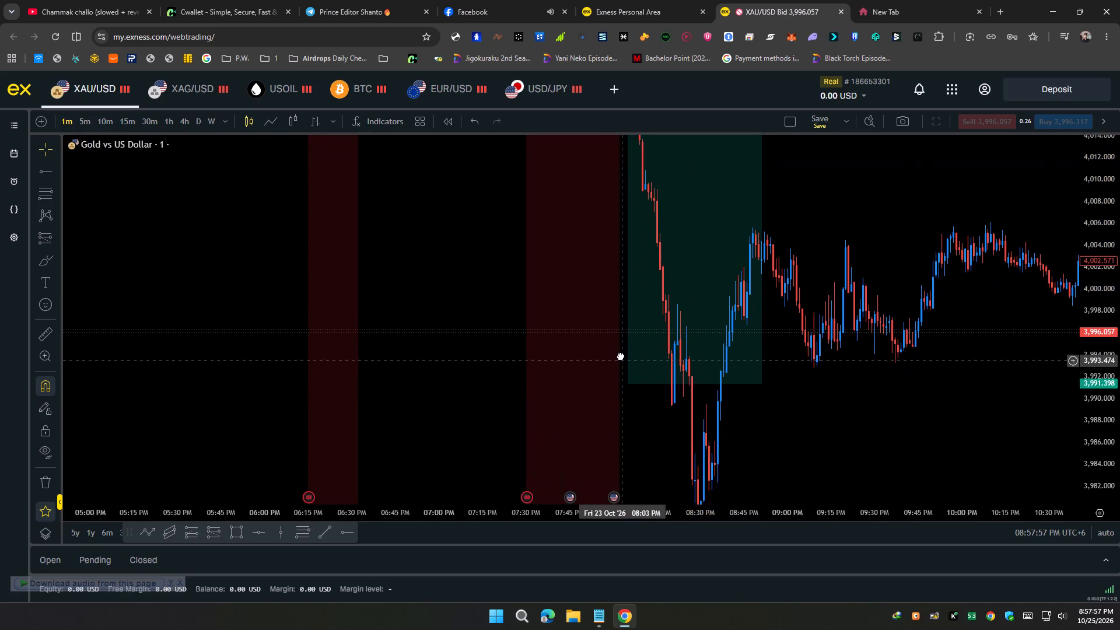
{"action": "left_click_drag", "start_coordinate": [621, 355], "coordinate": [629, 391]}
{"action": "left_click_drag", "start_coordinate": [638, 409], "coordinate": [630, 401]}
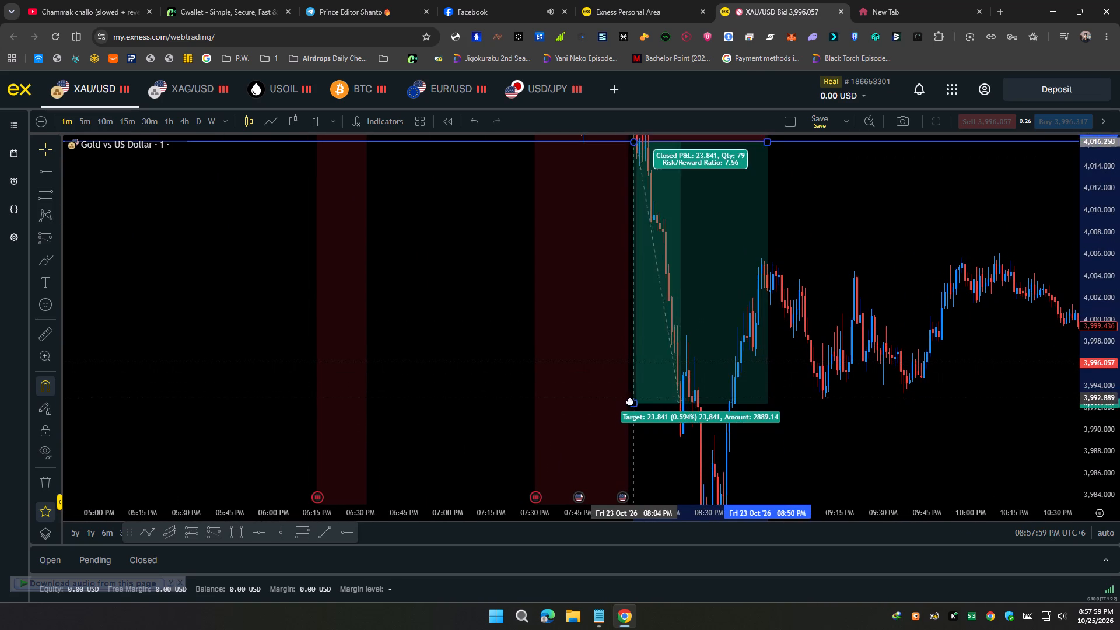
{"action": "left_click_drag", "start_coordinate": [630, 401], "coordinate": [629, 403]}
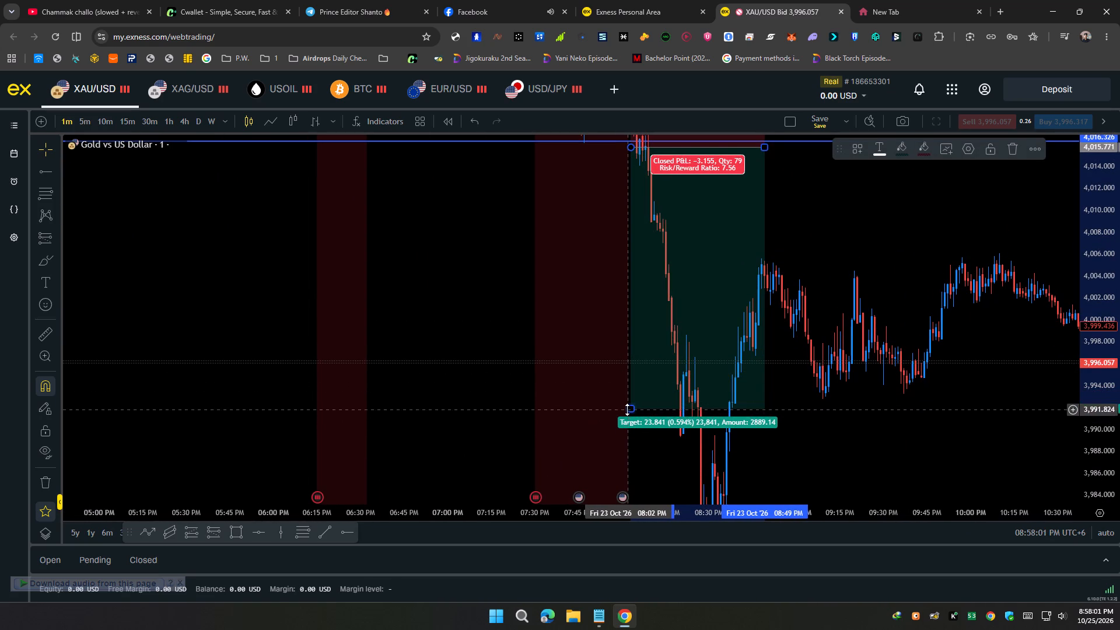
{"action": "left_click_drag", "start_coordinate": [627, 409], "coordinate": [623, 335]}
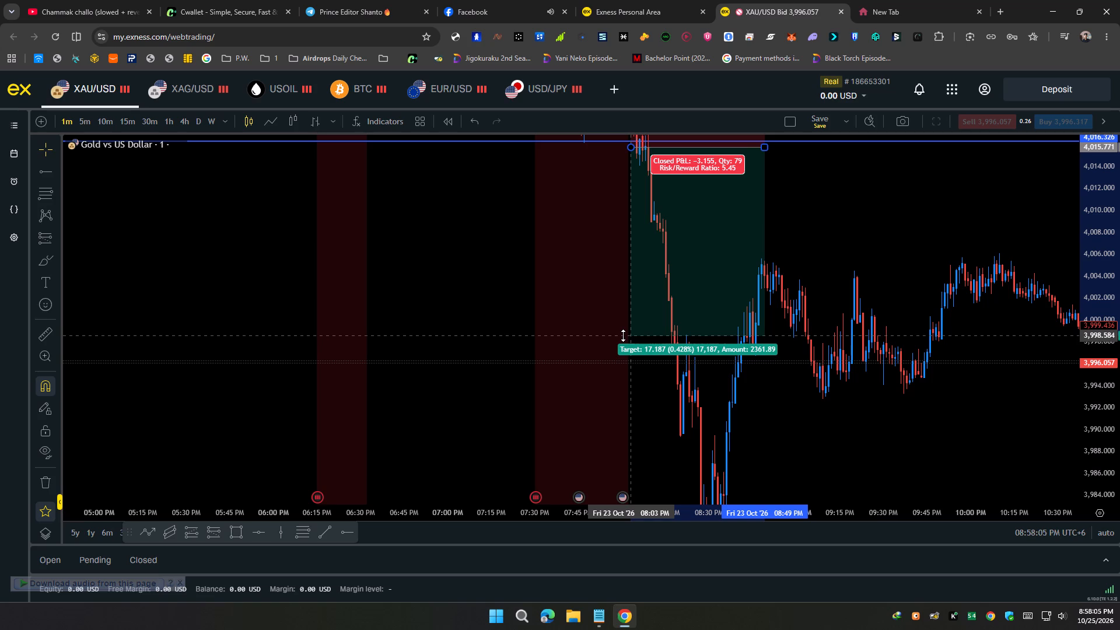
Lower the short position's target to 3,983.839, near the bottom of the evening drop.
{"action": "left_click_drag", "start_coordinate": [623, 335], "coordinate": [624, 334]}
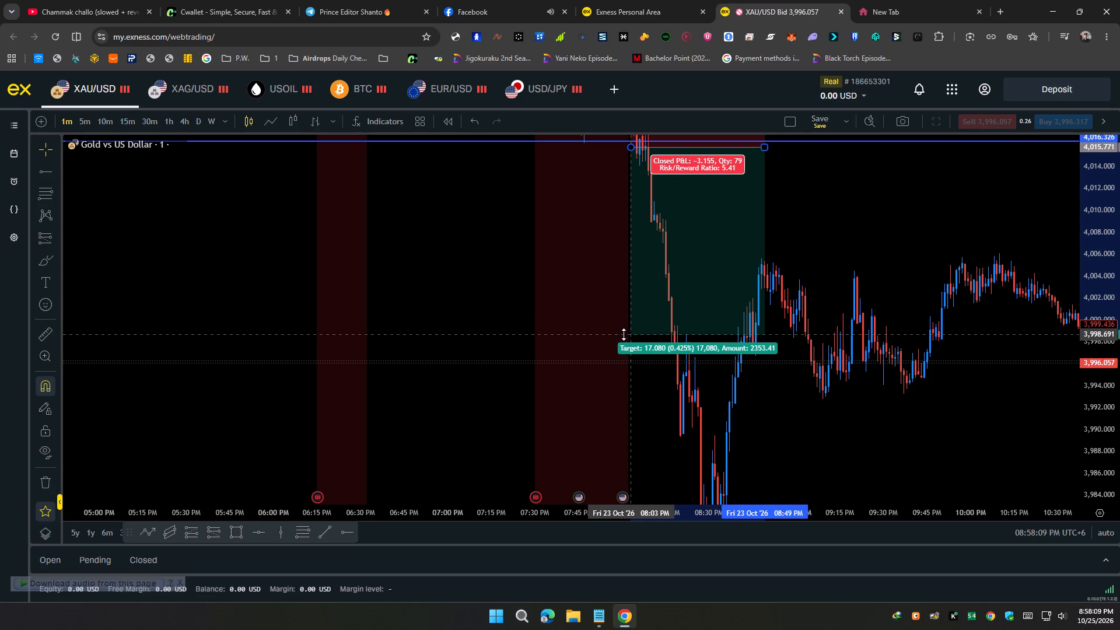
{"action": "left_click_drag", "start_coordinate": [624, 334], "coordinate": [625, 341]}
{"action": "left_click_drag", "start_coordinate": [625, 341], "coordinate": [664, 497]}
Delete the short position drawn from 08:03 PM to 08:49 PM on Fri 23 Oct.
{"action": "left_click_drag", "start_coordinate": [538, 391], "coordinate": [514, 319]}
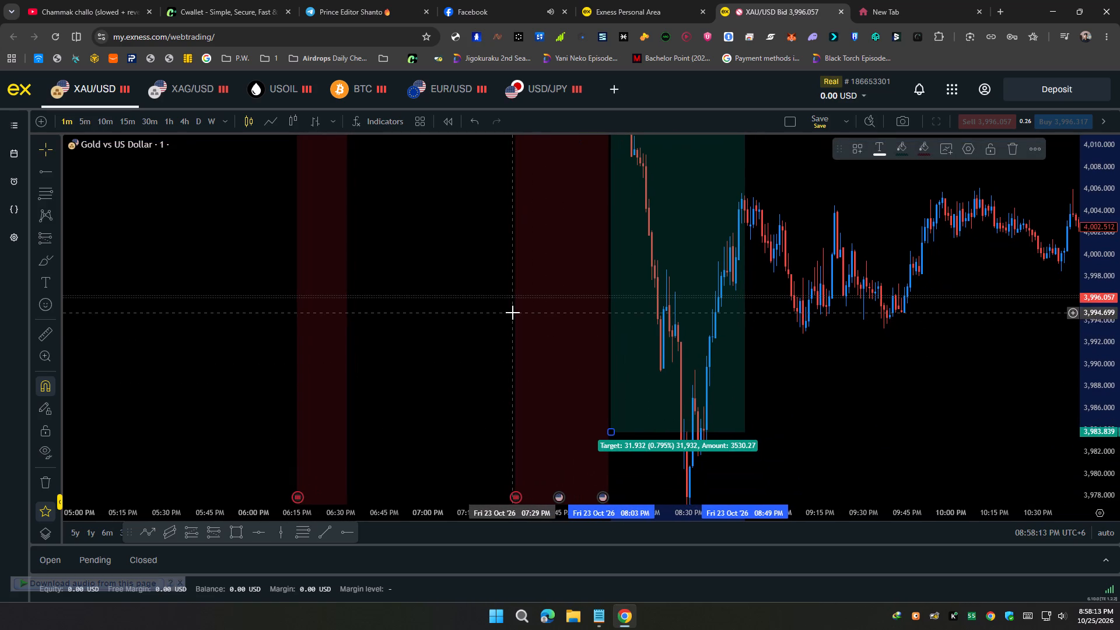
{"action": "scroll", "coordinate": [1119, 355], "scroll_direction": "down", "scroll_amount": 4}
{"action": "scroll", "coordinate": [885, 315], "scroll_direction": "down", "scroll_amount": 4}
{"action": "left_click_drag", "start_coordinate": [685, 318], "coordinate": [612, 398]}
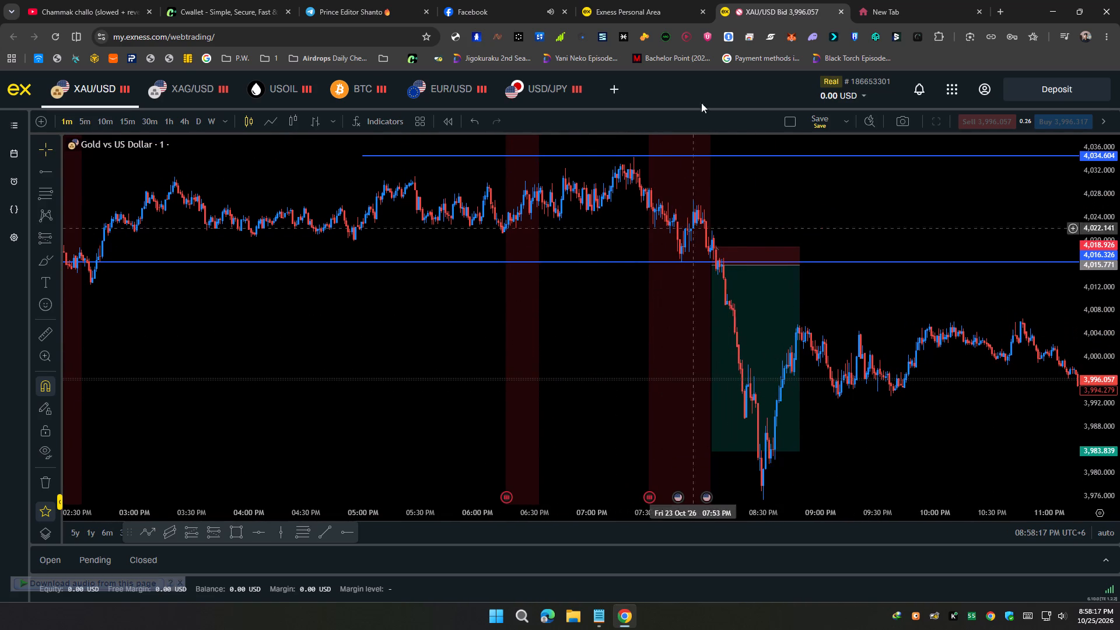
{"action": "left_click", "coordinate": [784, 261]}
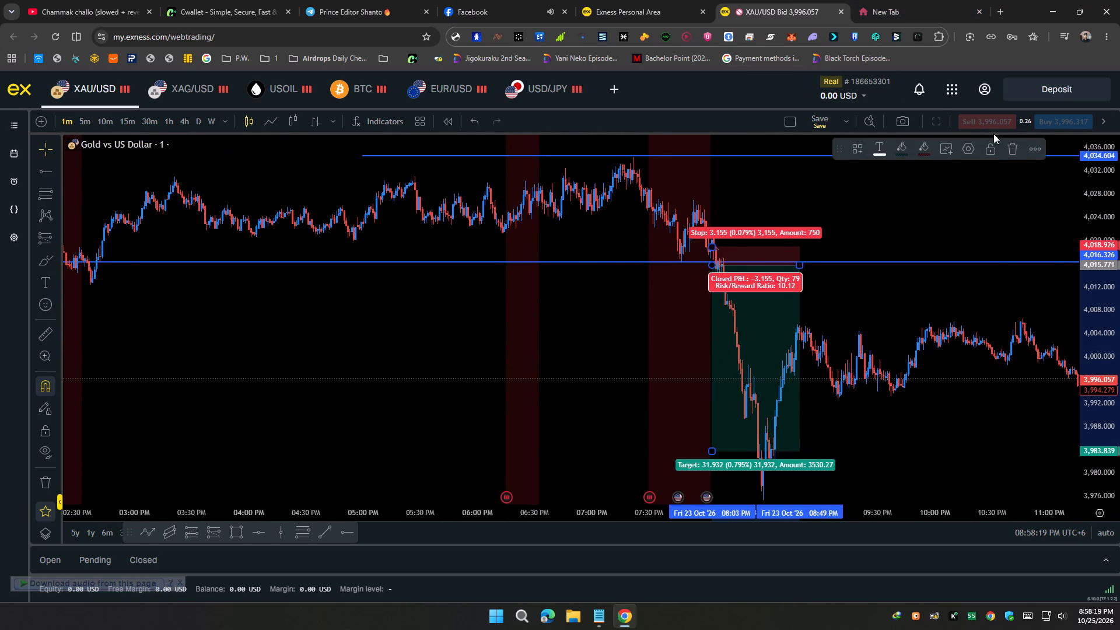
{"action": "left_click", "coordinate": [1011, 154]}
Switch to Facebook and browse the reels feed, with a brief look at the Cwallet wallet summary.
{"action": "left_click", "coordinate": [474, 15]}
{"action": "scroll", "coordinate": [406, 237], "scroll_direction": "down", "scroll_amount": 3}
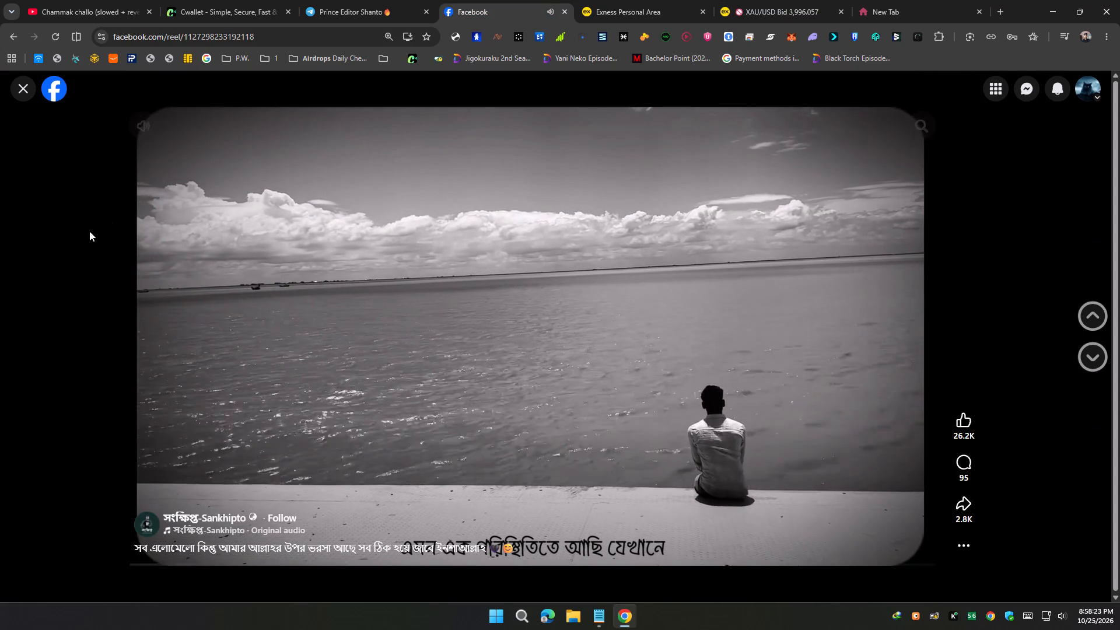
{"action": "left_click", "coordinate": [66, 251]}
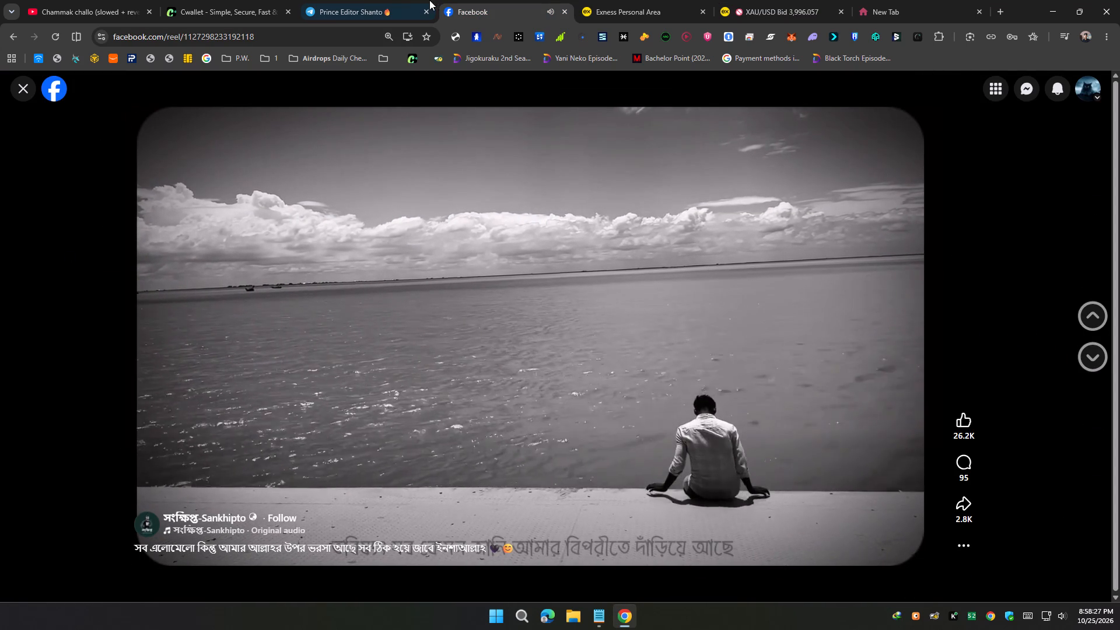
{"action": "left_click", "coordinate": [274, 0]}
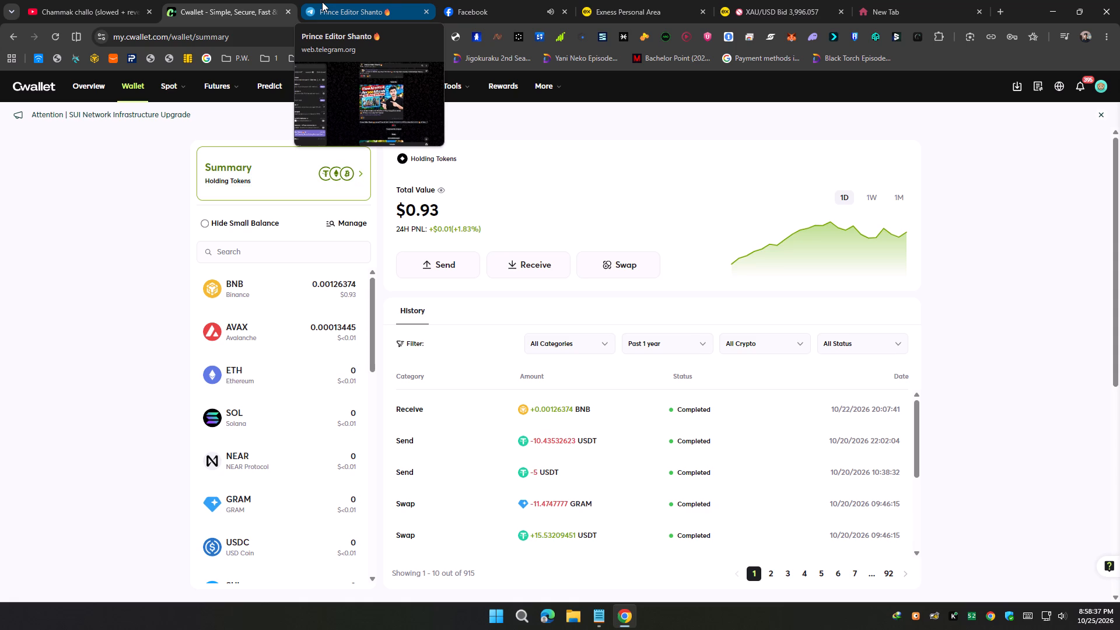
{"action": "left_click", "coordinate": [466, 0]}
{"action": "scroll", "coordinate": [418, 248], "scroll_direction": "down", "scroll_amount": 3}
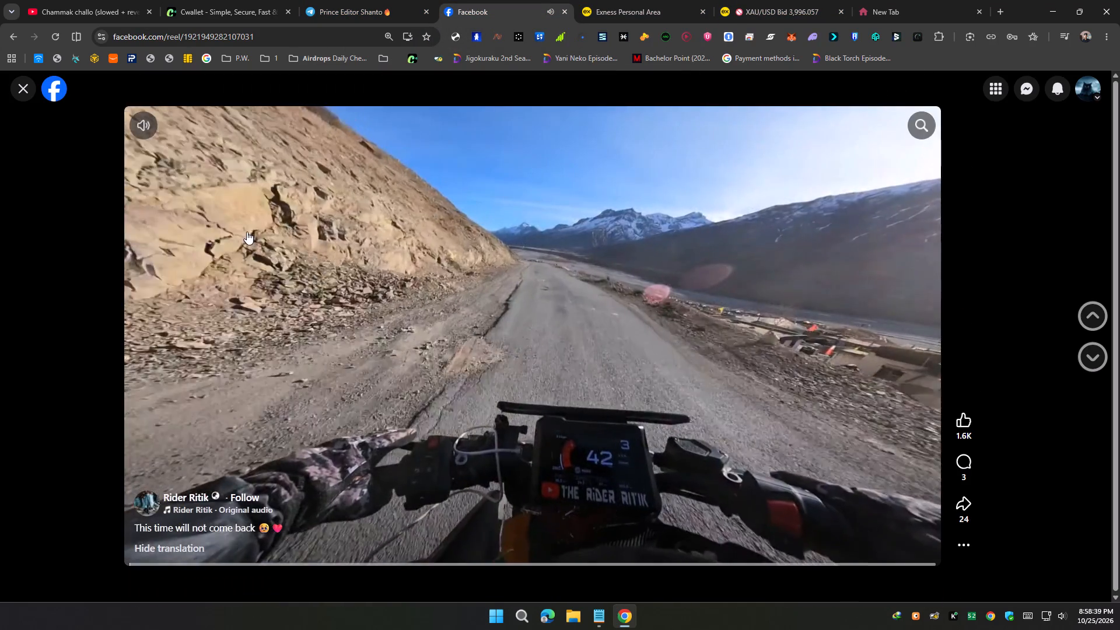
{"action": "scroll", "coordinate": [82, 271], "scroll_direction": "down", "scroll_amount": 1}
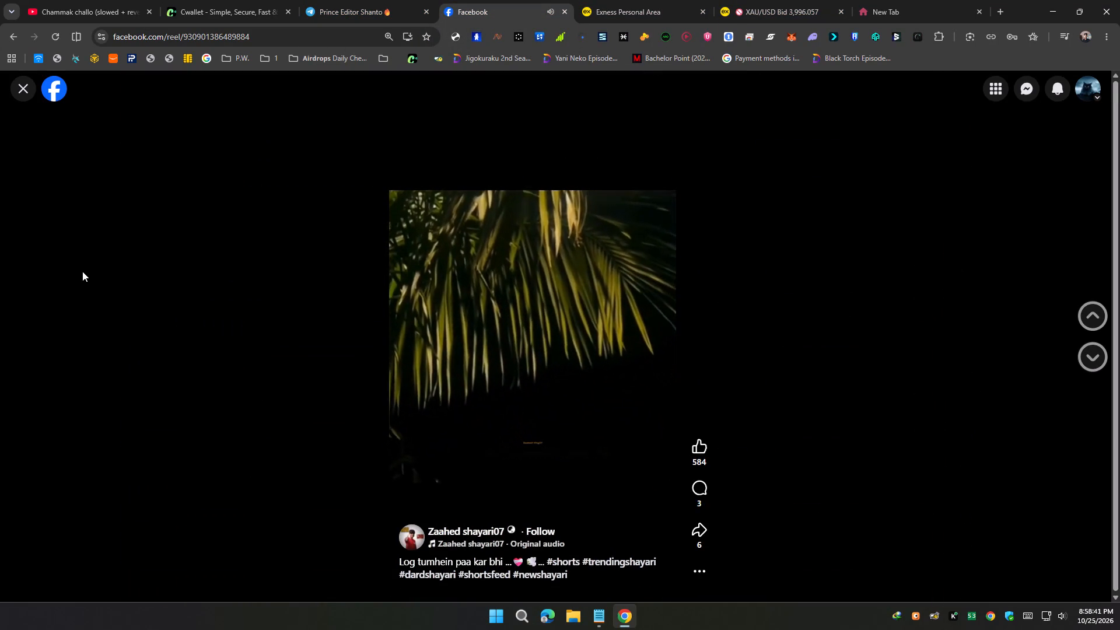
{"action": "scroll", "coordinate": [82, 271], "scroll_direction": "down", "scroll_amount": 1}
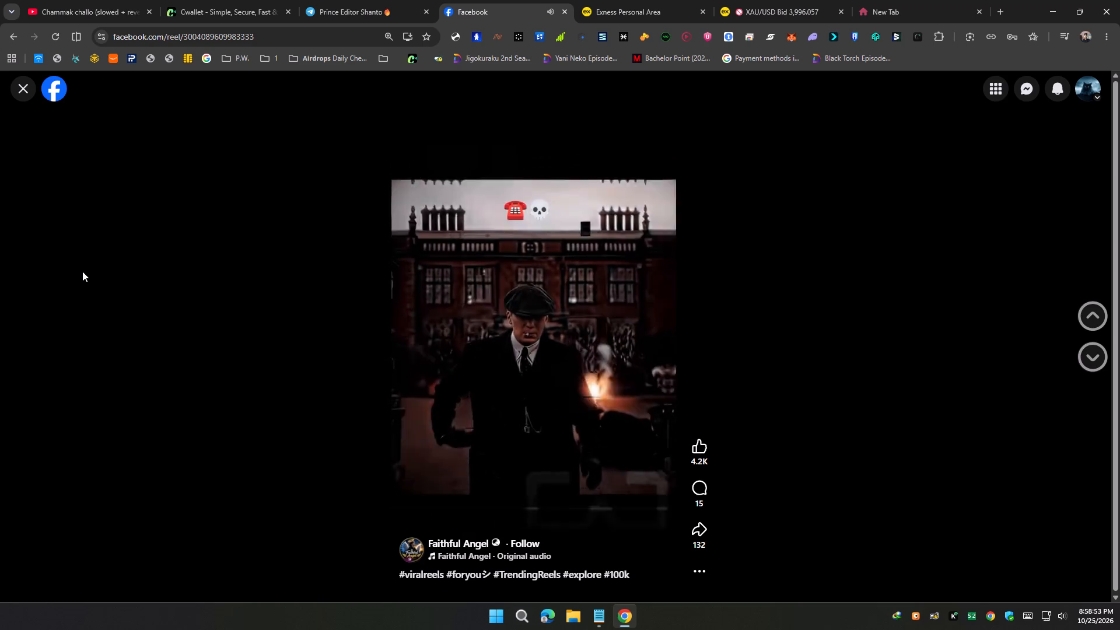
{"action": "scroll", "coordinate": [82, 271], "scroll_direction": "down", "scroll_amount": 1}
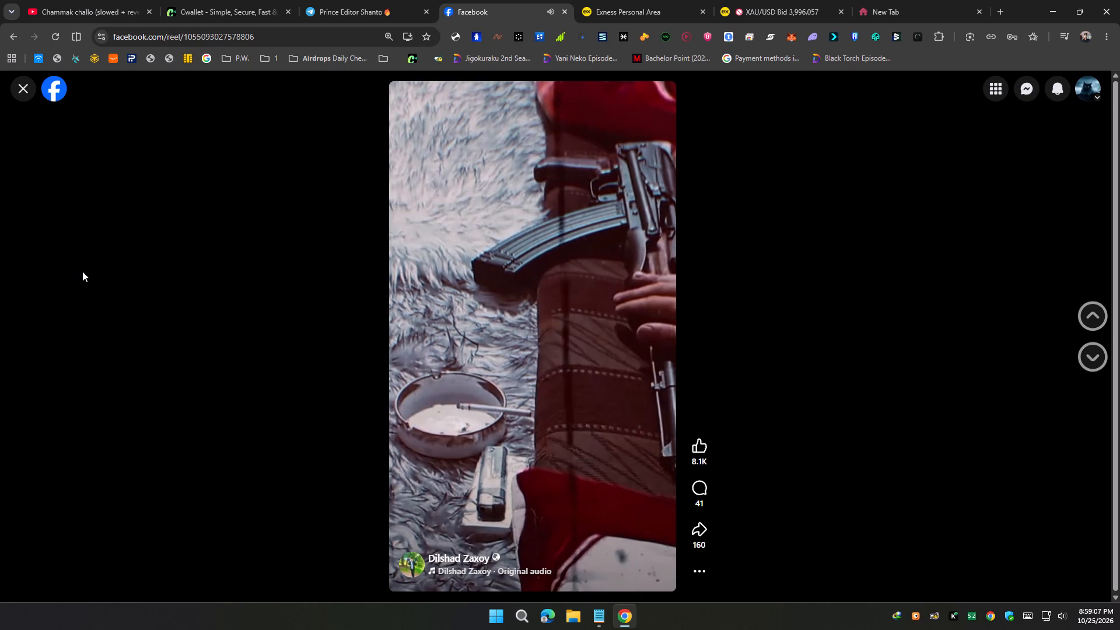
{"action": "scroll", "coordinate": [82, 271], "scroll_direction": "down", "scroll_amount": 1}
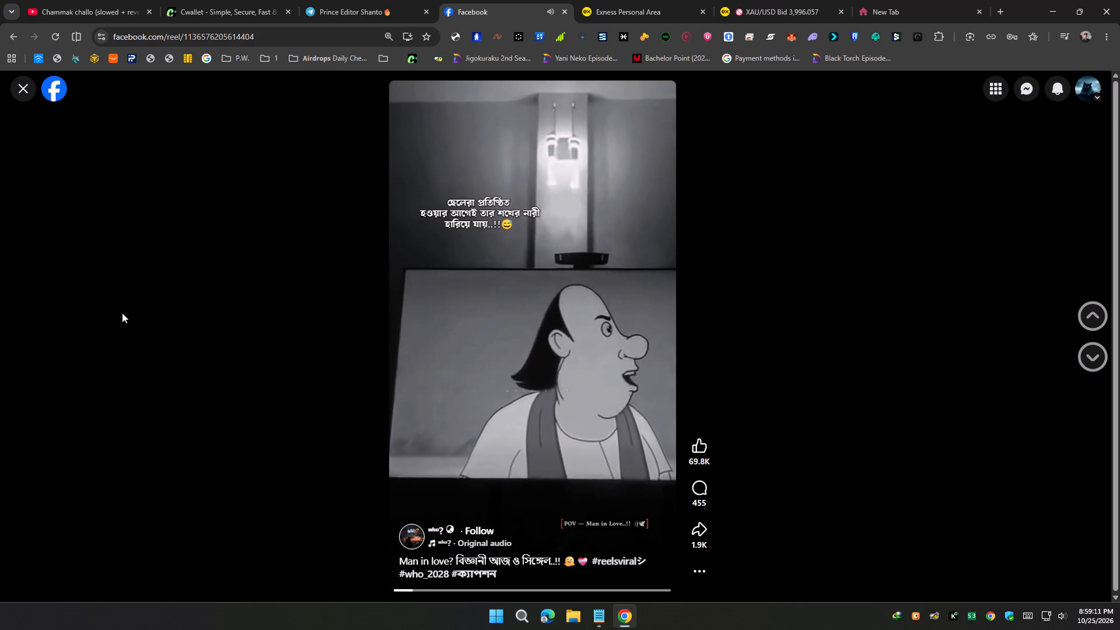
{"action": "scroll", "coordinate": [120, 307], "scroll_direction": "down", "scroll_amount": 1}
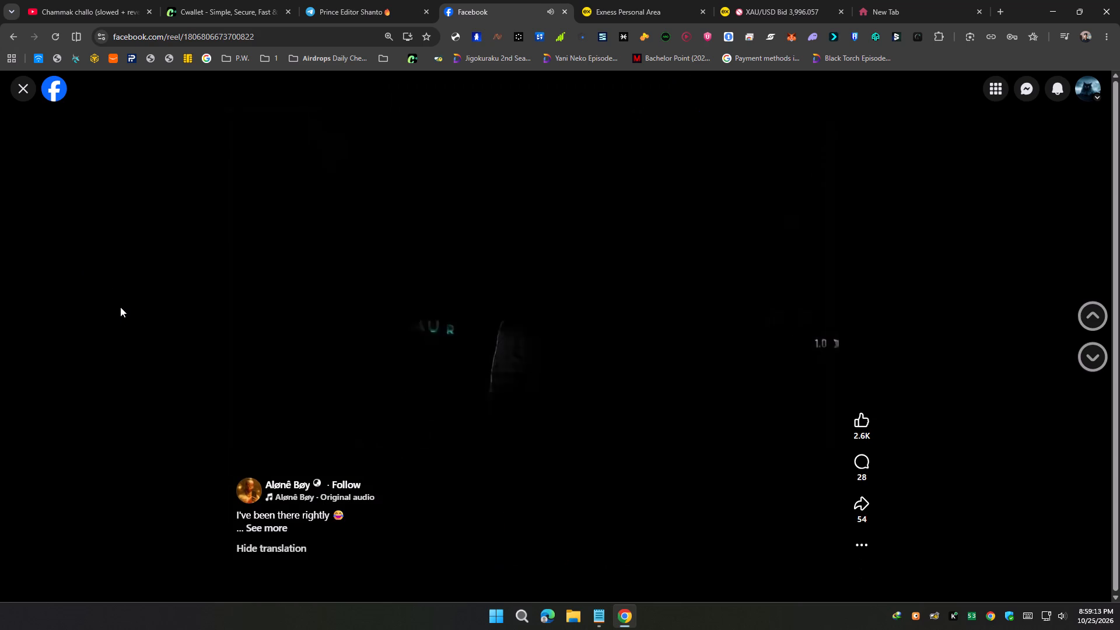
{"action": "scroll", "coordinate": [120, 320], "scroll_direction": "down", "scroll_amount": 1}
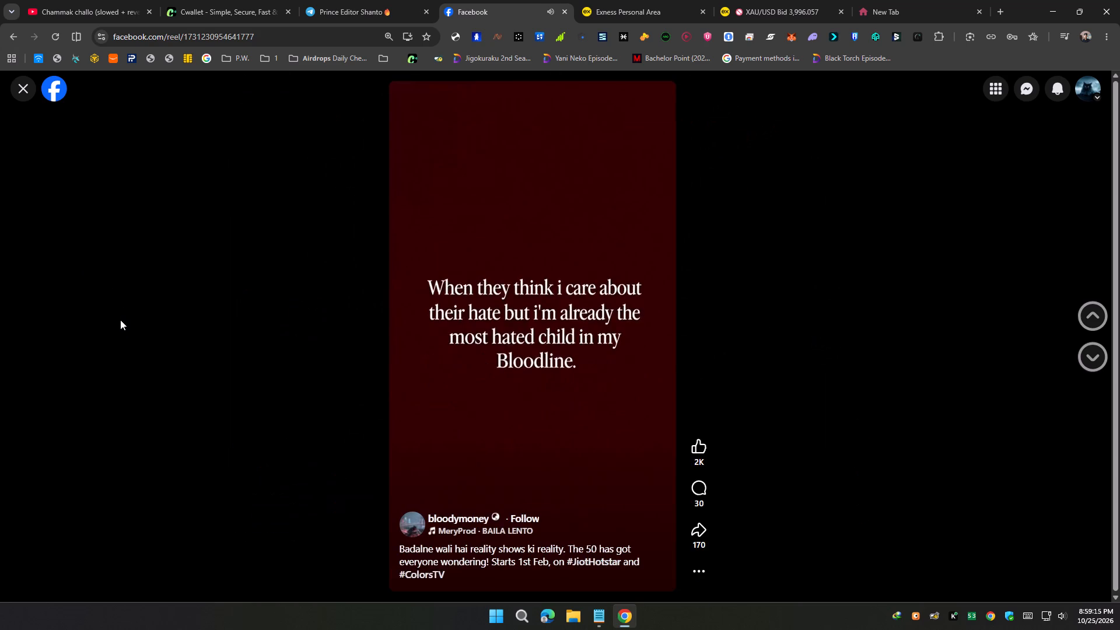
{"action": "scroll", "coordinate": [120, 320], "scroll_direction": "down", "scroll_amount": 1}
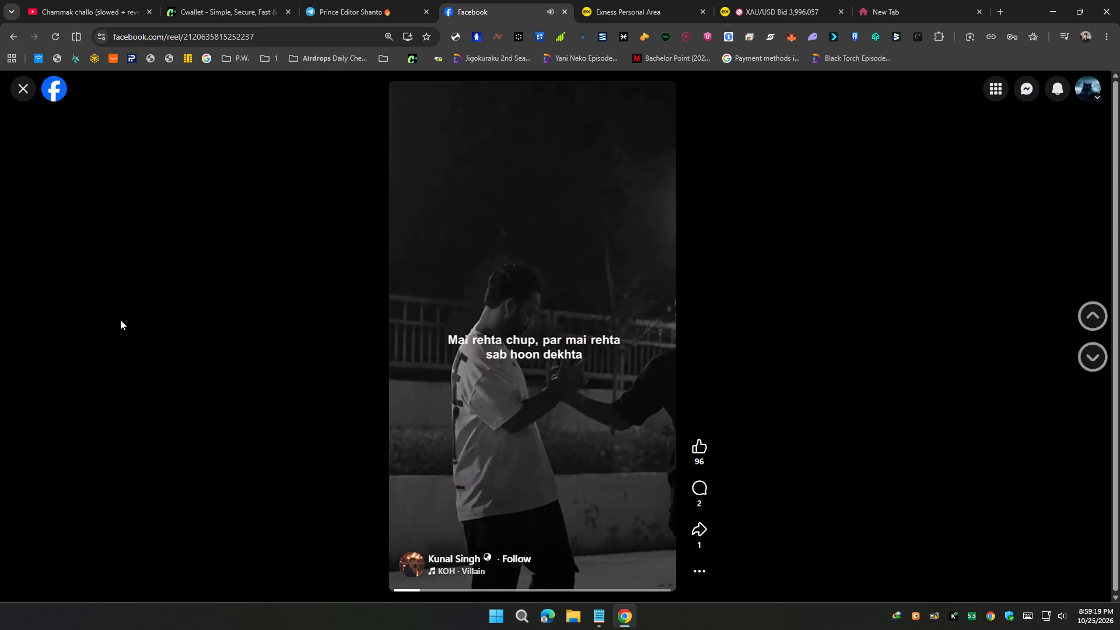
{"action": "scroll", "coordinate": [120, 320], "scroll_direction": "down", "scroll_amount": 2}
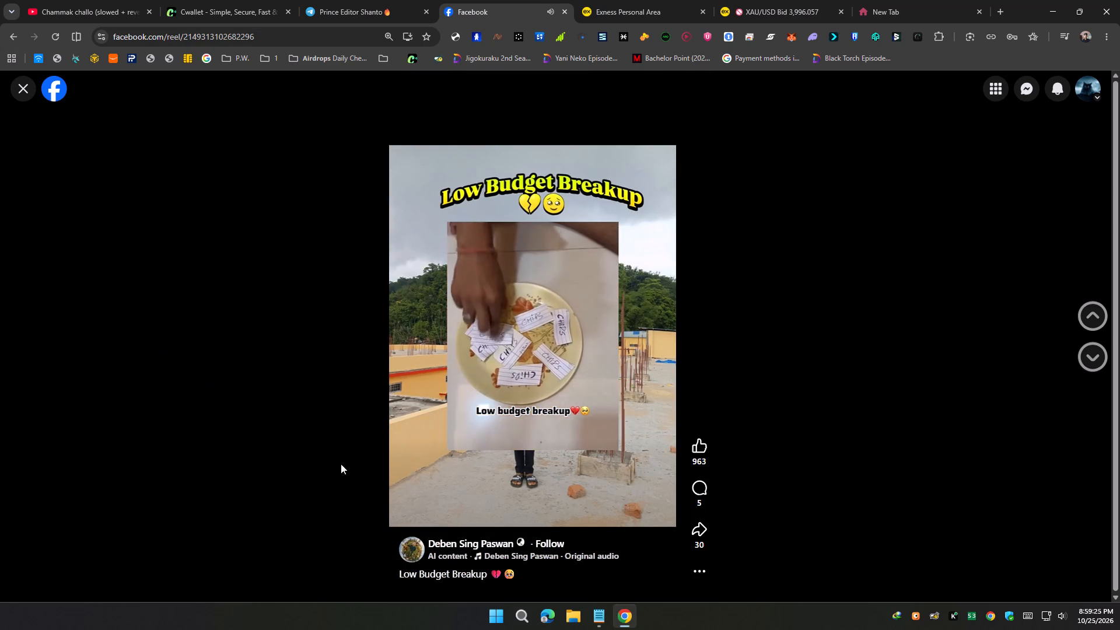
Skip ahead through the "Low Budget Breakup" reel in three jumps, to near its end.
{"action": "left_click", "coordinate": [476, 590]}
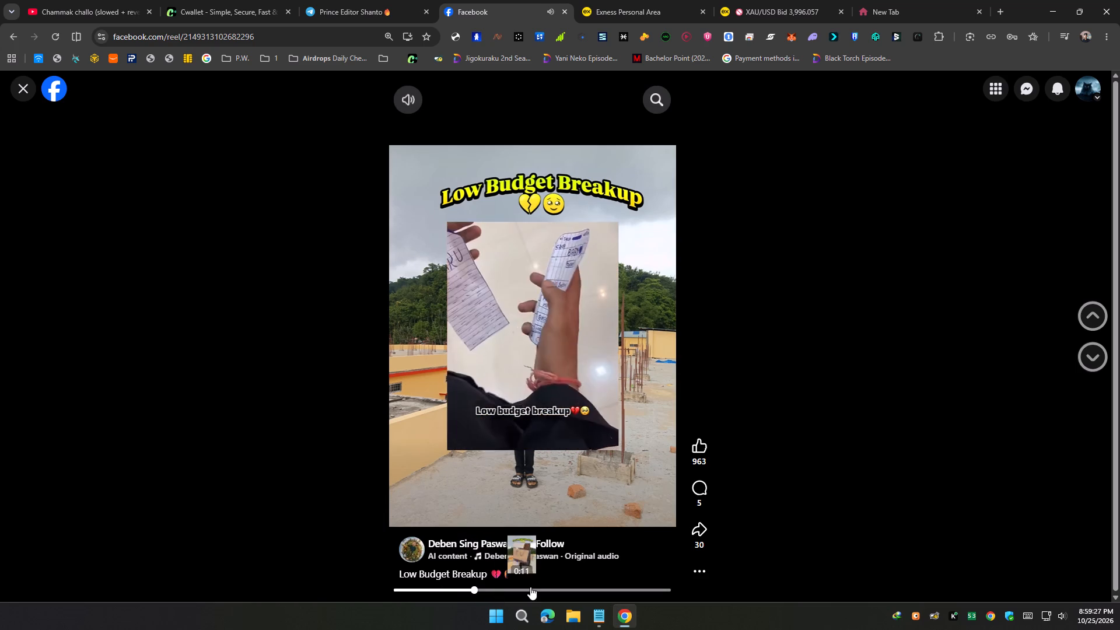
{"action": "left_click", "coordinate": [530, 593]}
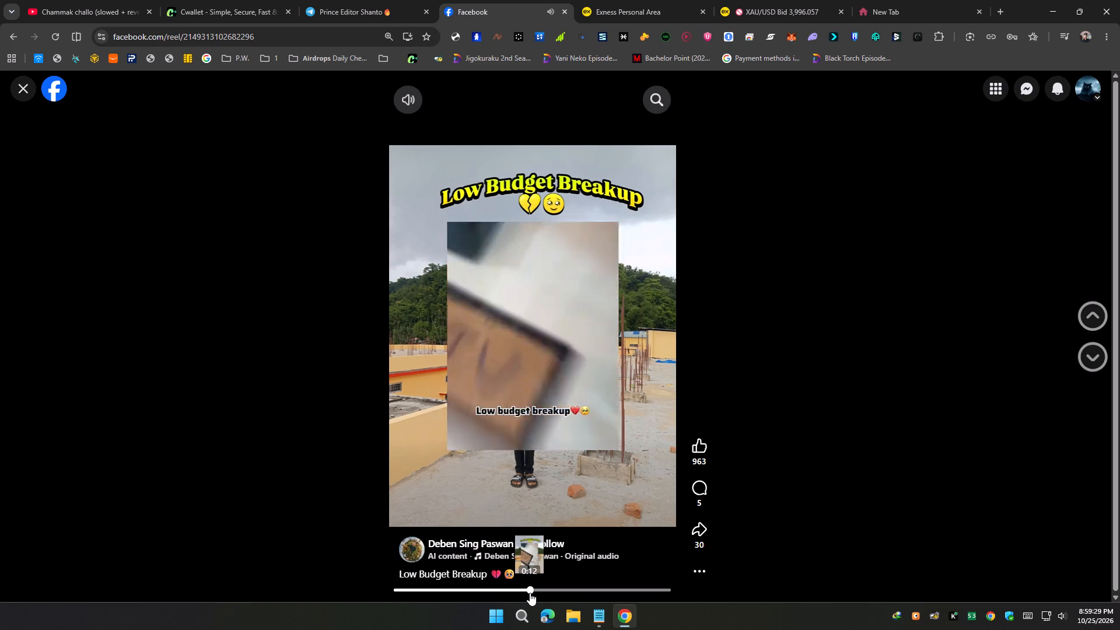
{"action": "left_click", "coordinate": [622, 594]}
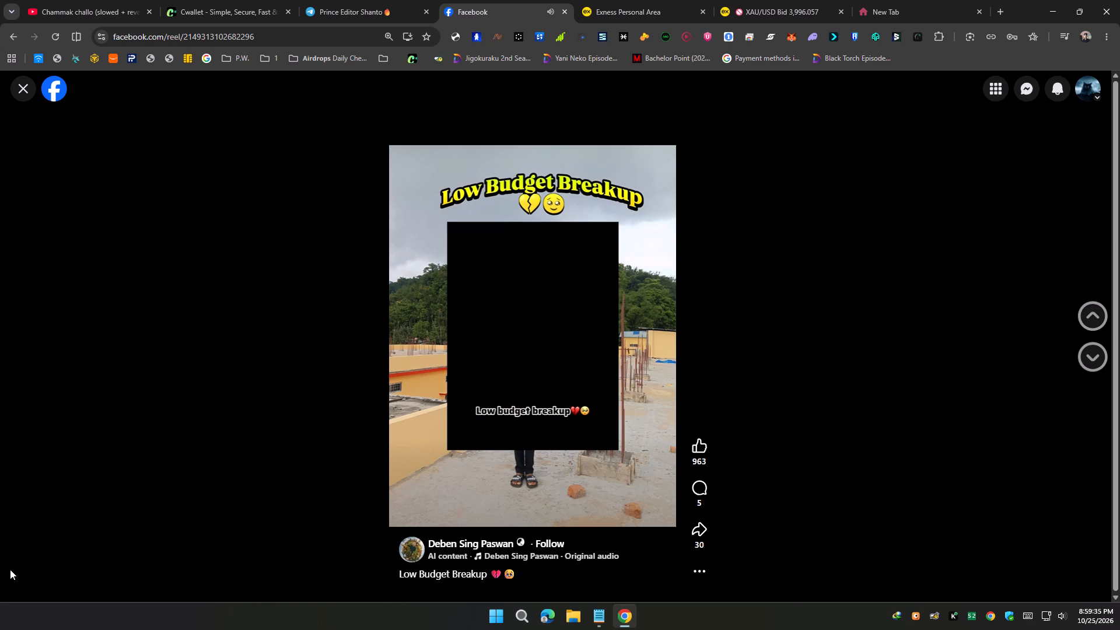
Browse further through the Facebook reels, past the VIP membership ad and the Toji Fushiguro reel.
{"action": "scroll", "coordinate": [10, 608], "scroll_direction": "down", "scroll_amount": 1}
{"action": "scroll", "coordinate": [132, 619], "scroll_direction": "down", "scroll_amount": 1}
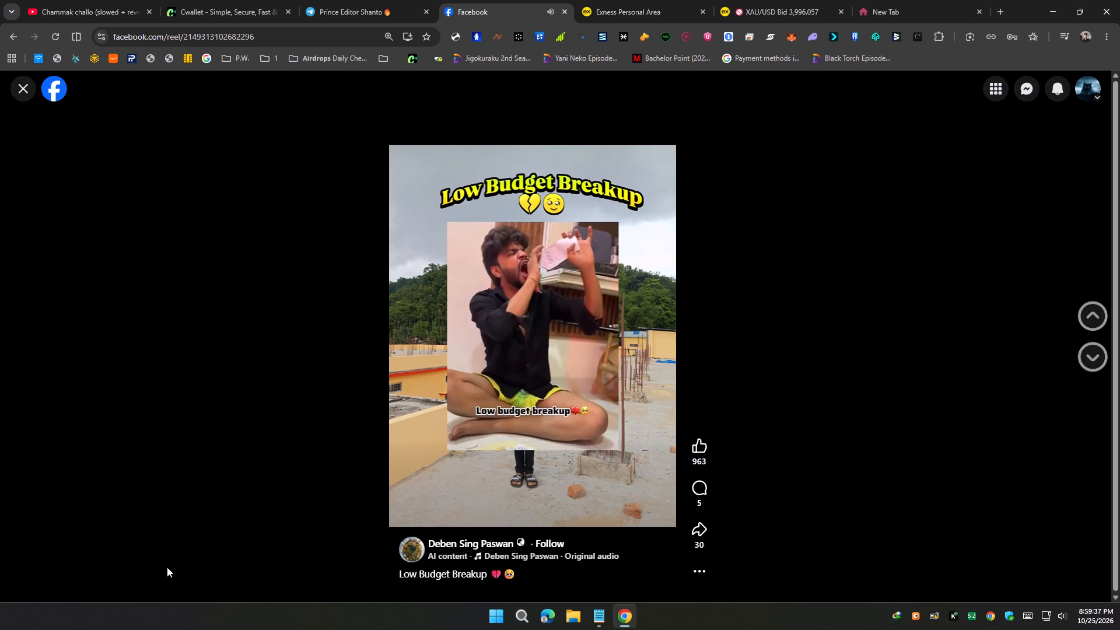
{"action": "scroll", "coordinate": [233, 470], "scroll_direction": "down", "scroll_amount": 1}
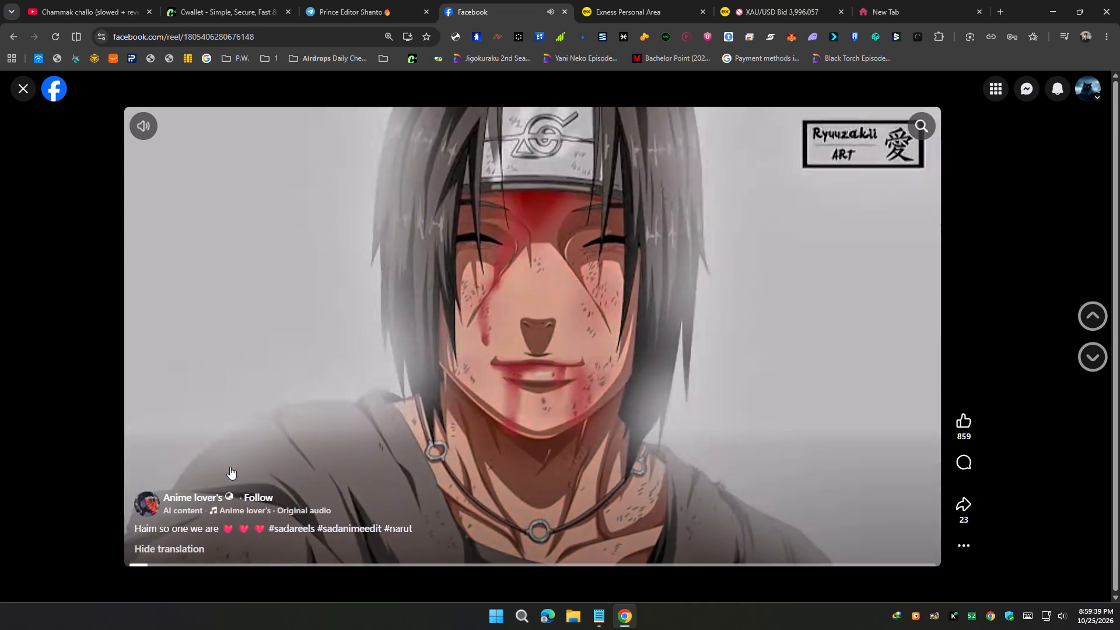
{"action": "scroll", "coordinate": [232, 485], "scroll_direction": "down", "scroll_amount": 2}
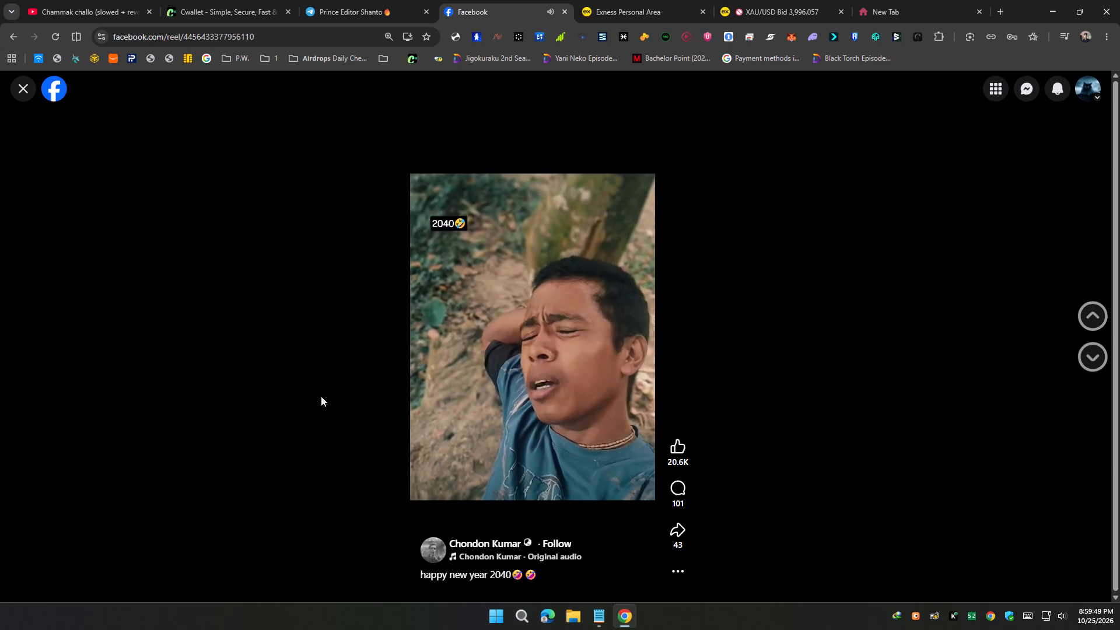
{"action": "left_click", "coordinate": [313, 278]}
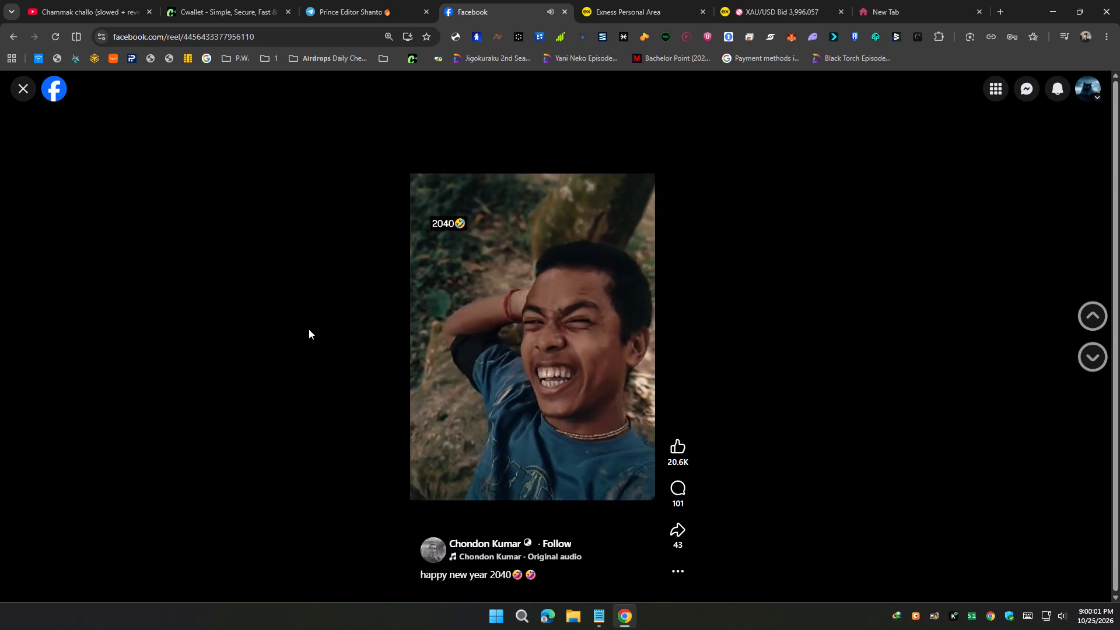
{"action": "scroll", "coordinate": [575, 384], "scroll_direction": "down", "scroll_amount": 2}
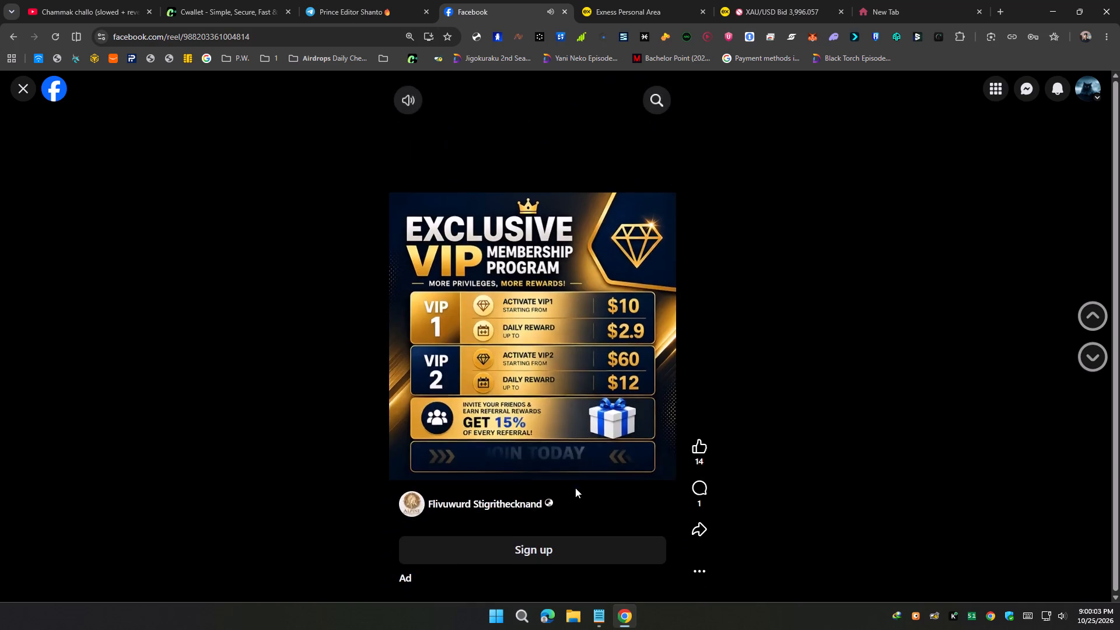
{"action": "scroll", "coordinate": [568, 474], "scroll_direction": "down", "scroll_amount": 1}
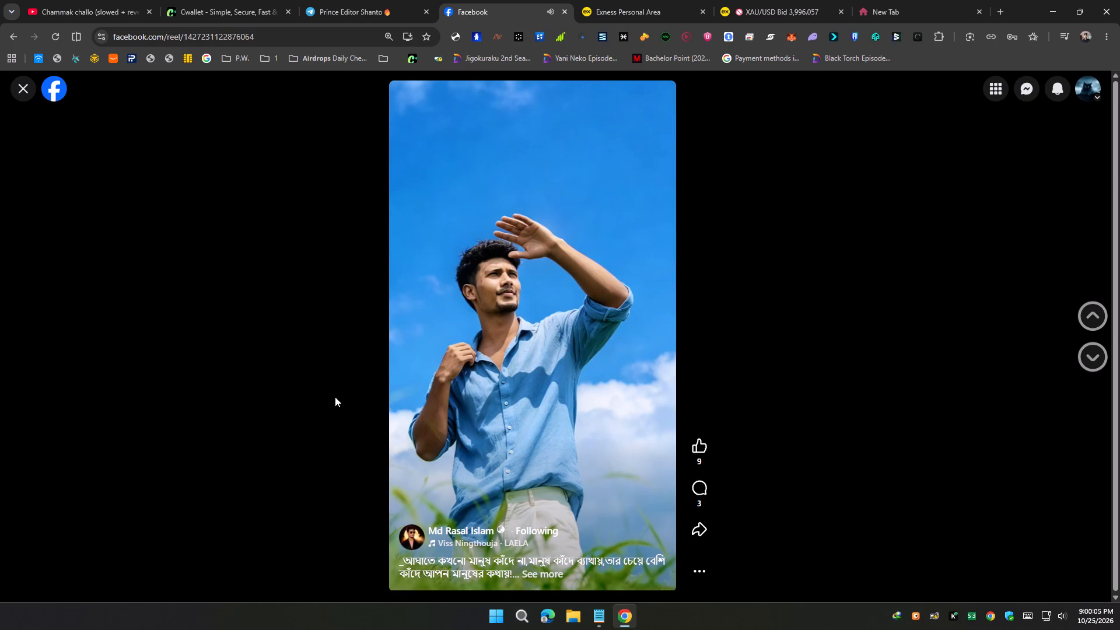
{"action": "scroll", "coordinate": [335, 397], "scroll_direction": "down", "scroll_amount": 1}
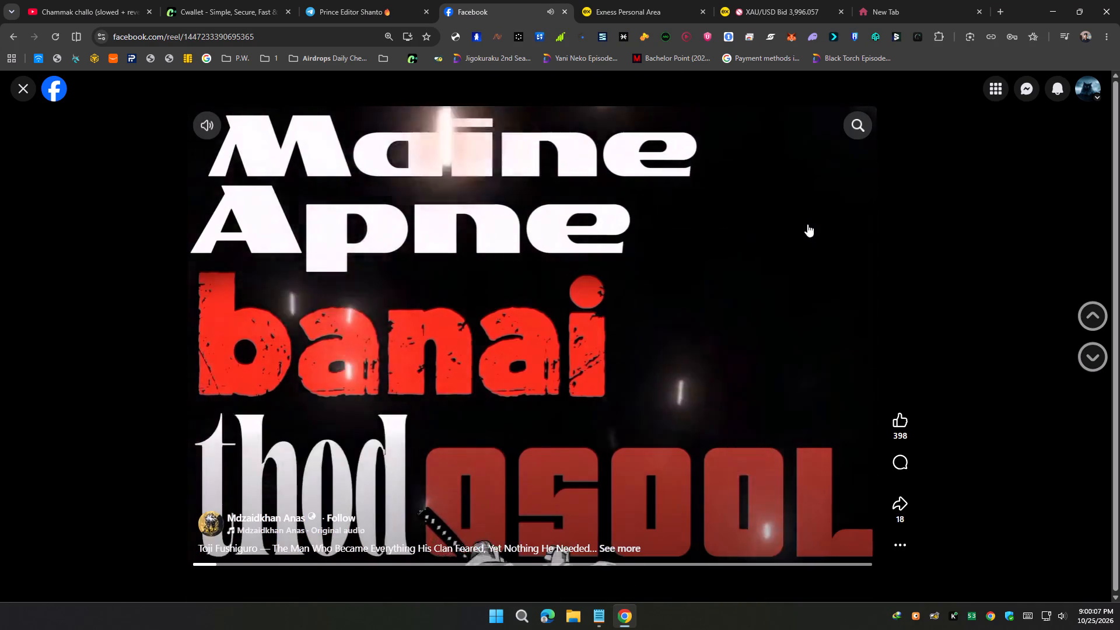
{"action": "scroll", "coordinate": [481, 149], "scroll_direction": "down", "scroll_amount": 1}
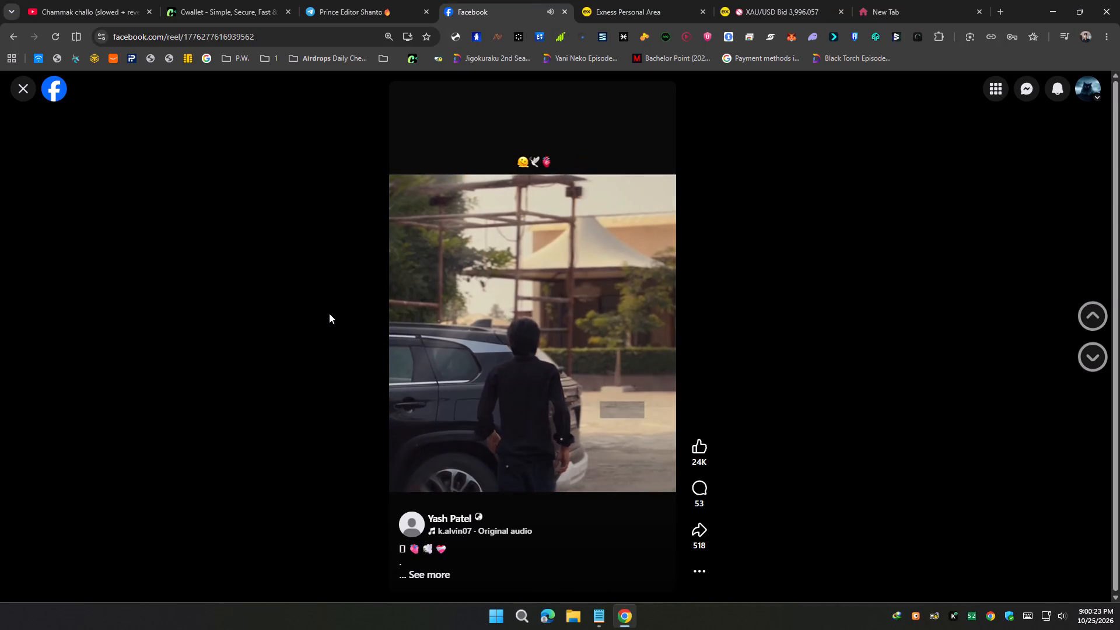
Go back to the Toji Fushiguro reel to rewatch it and continue browsing the reels after it.
{"action": "scroll", "coordinate": [329, 313], "scroll_direction": "up", "scroll_amount": 1}
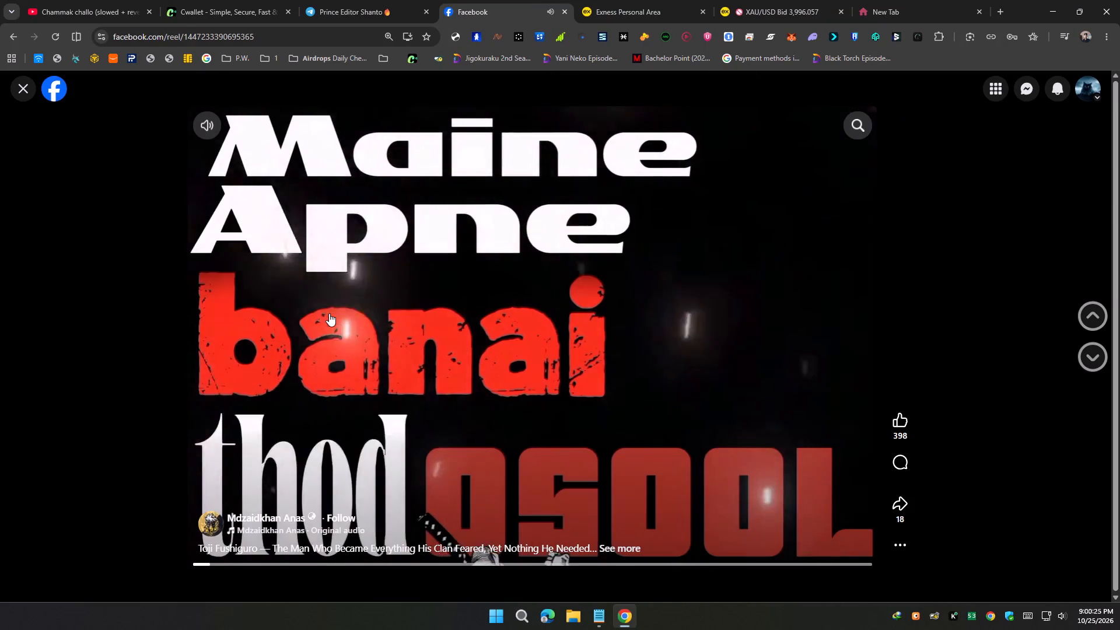
{"action": "left_click", "coordinate": [478, 6]}
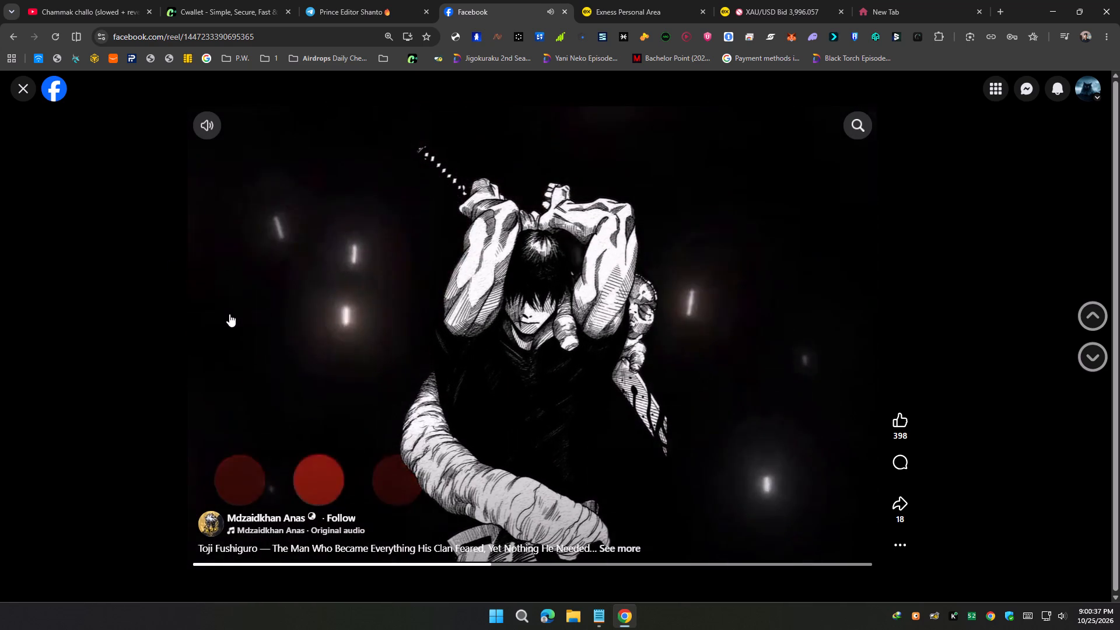
{"action": "scroll", "coordinate": [229, 314], "scroll_direction": "down", "scroll_amount": 5}
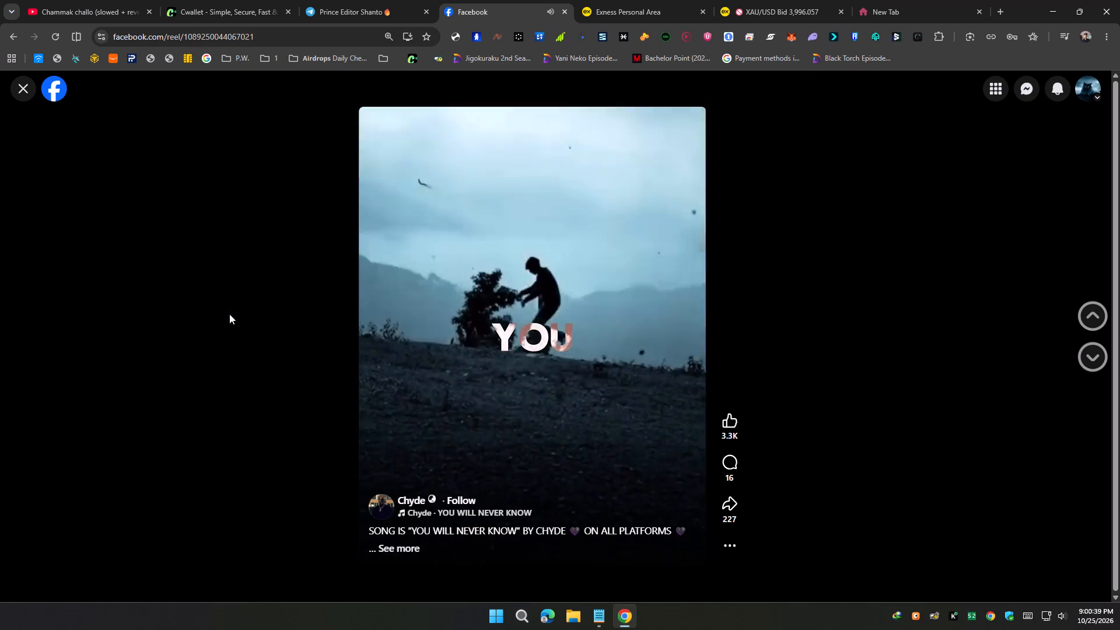
{"action": "scroll", "coordinate": [229, 314], "scroll_direction": "down", "scroll_amount": 1}
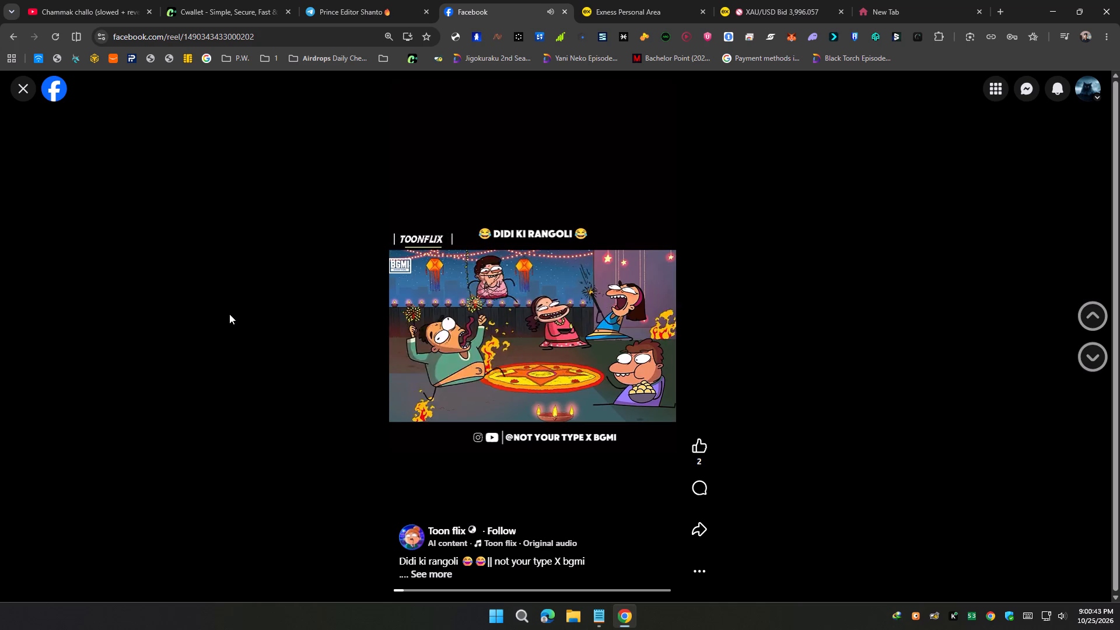
{"action": "scroll", "coordinate": [229, 314], "scroll_direction": "down", "scroll_amount": 1}
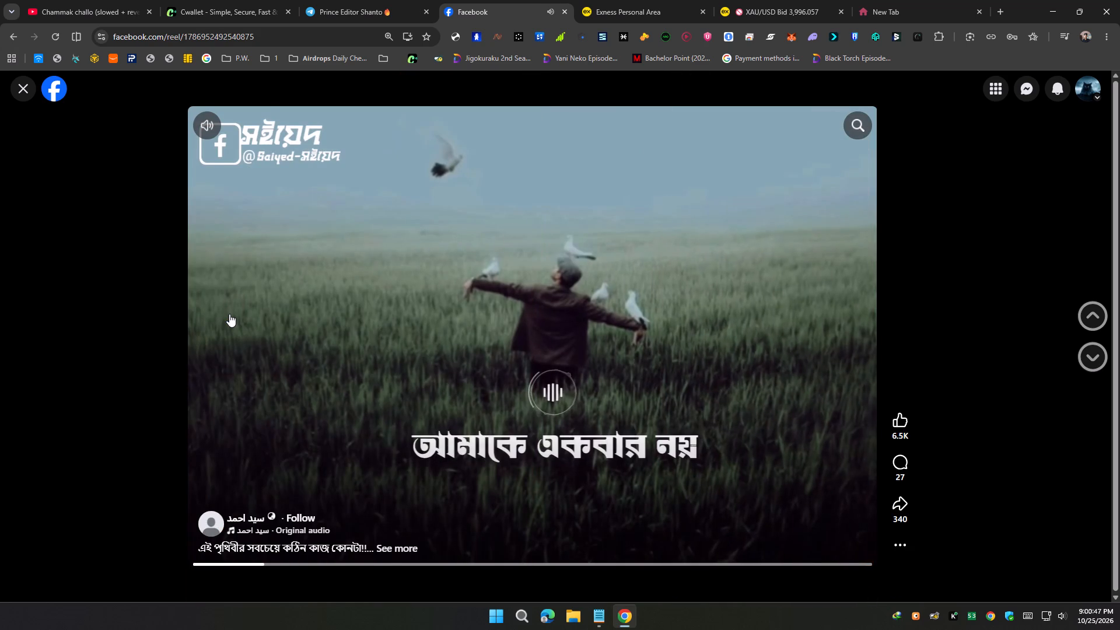
{"action": "scroll", "coordinate": [229, 314], "scroll_direction": "down", "scroll_amount": 1}
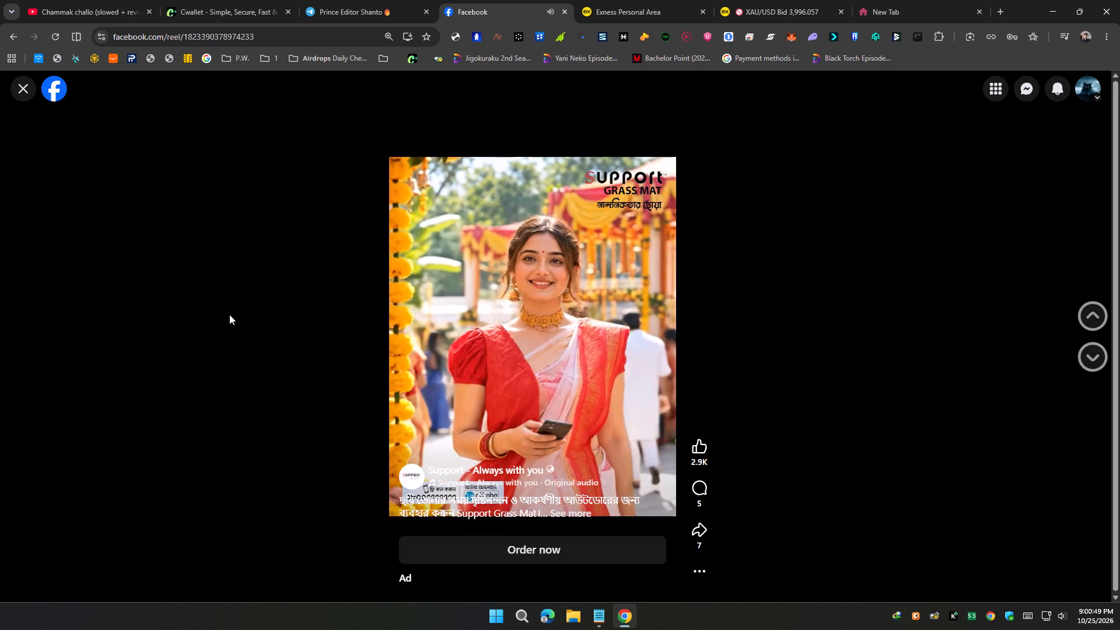
{"action": "scroll", "coordinate": [228, 316], "scroll_direction": "down", "scroll_amount": 1}
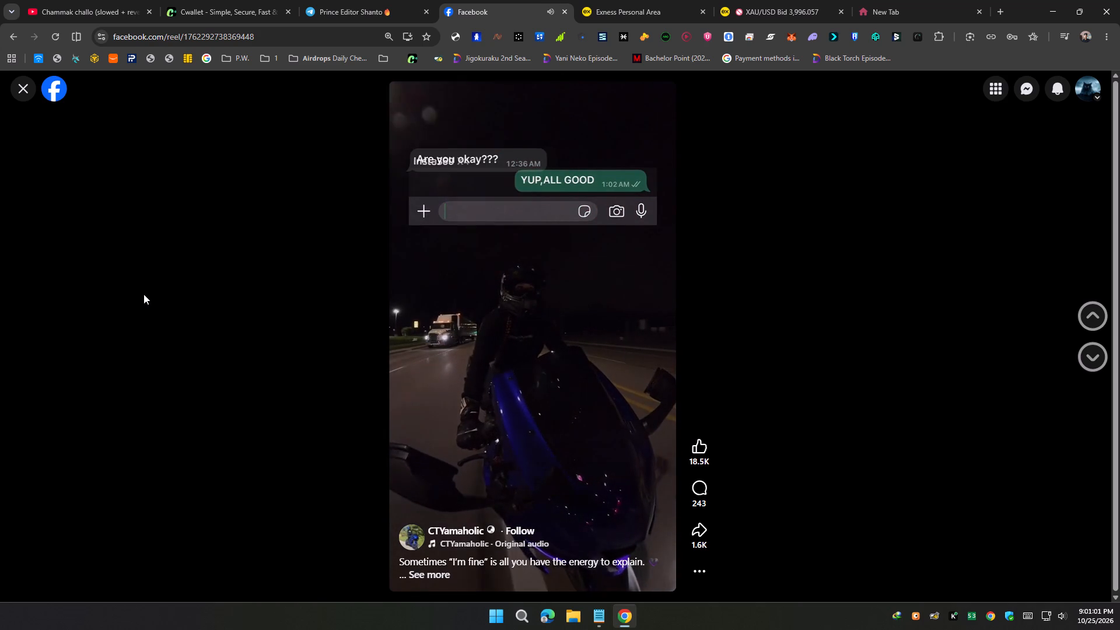
{"action": "scroll", "coordinate": [143, 294], "scroll_direction": "down", "scroll_amount": 1}
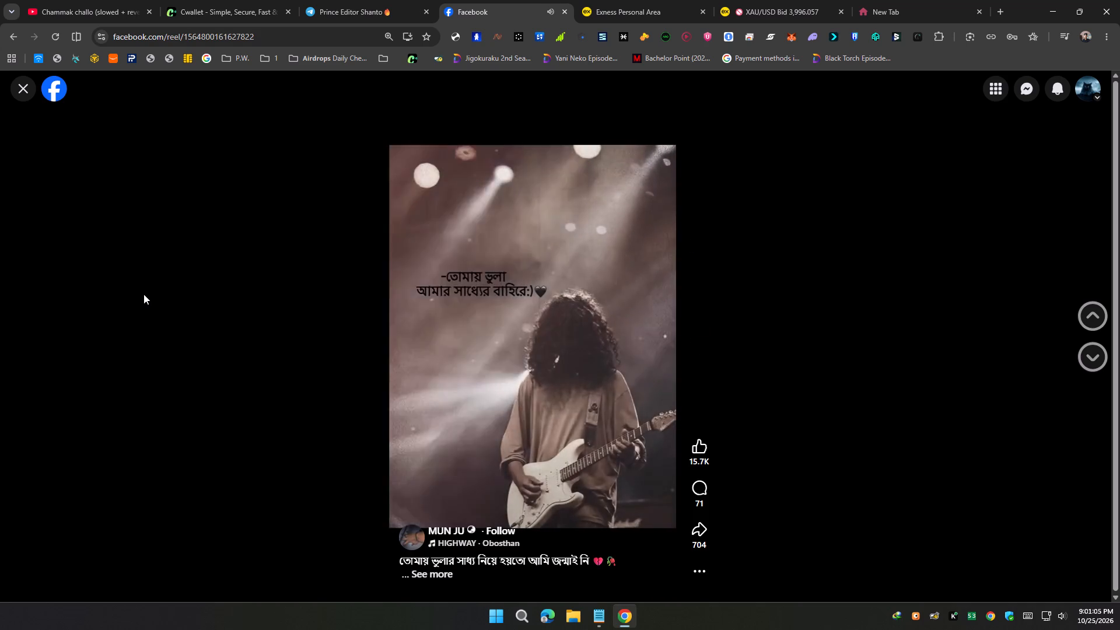
Browse onward through the Facebook reels, past the custom keyboard and Skardu Road reels, to the "i never healed" reel.
{"action": "scroll", "coordinate": [143, 294], "scroll_direction": "down", "scroll_amount": 3}
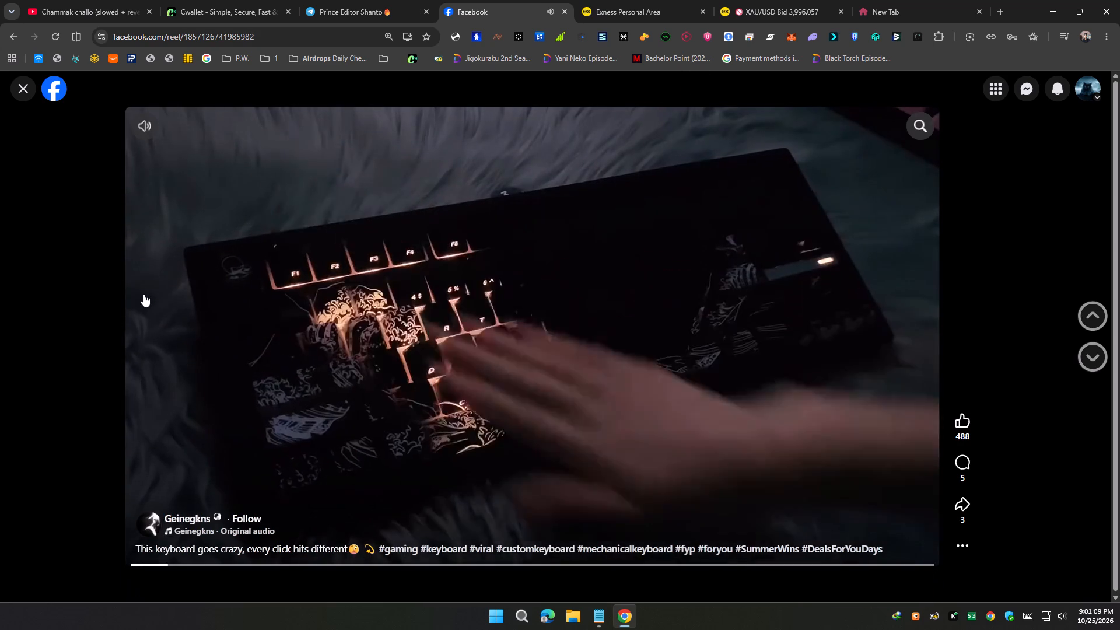
{"action": "scroll", "coordinate": [143, 294], "scroll_direction": "down", "scroll_amount": 1}
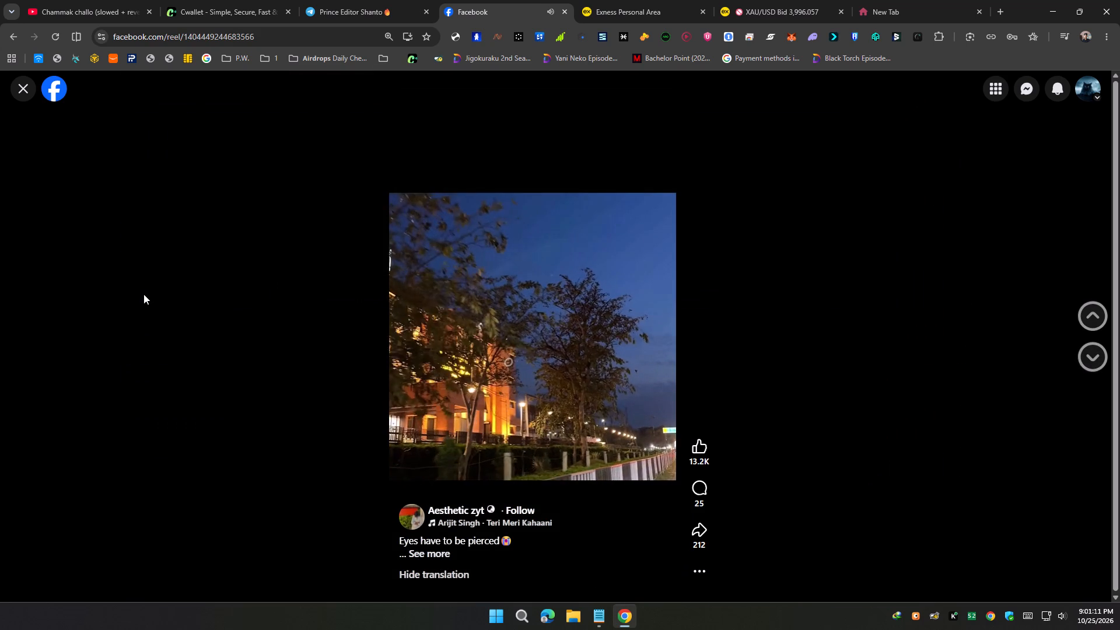
{"action": "scroll", "coordinate": [143, 294], "scroll_direction": "down", "scroll_amount": 1}
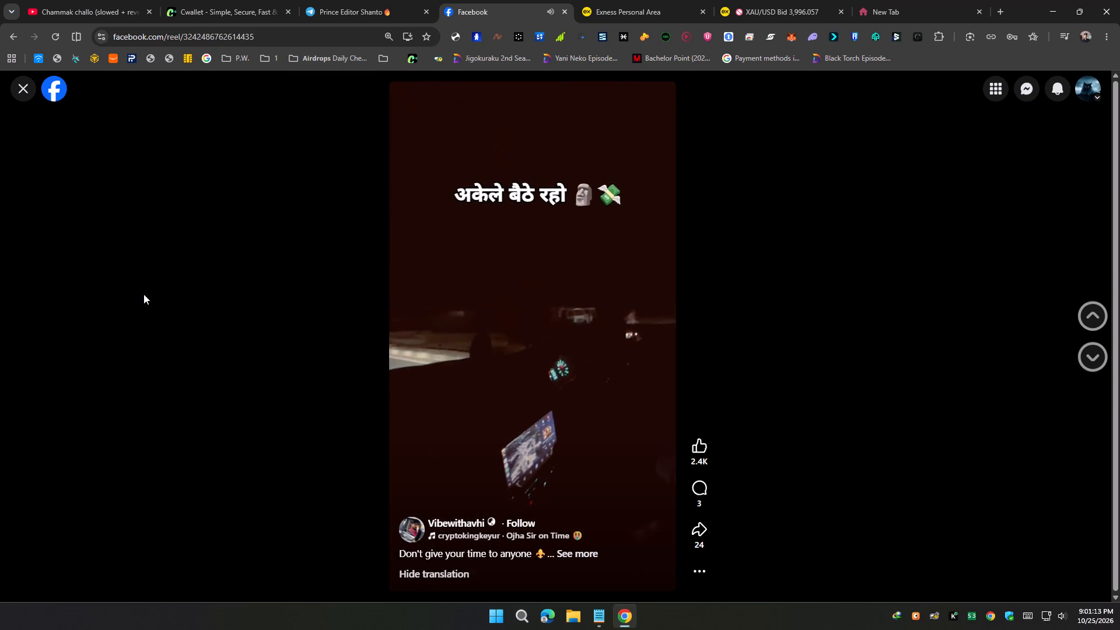
{"action": "scroll", "coordinate": [143, 294], "scroll_direction": "down", "scroll_amount": 2}
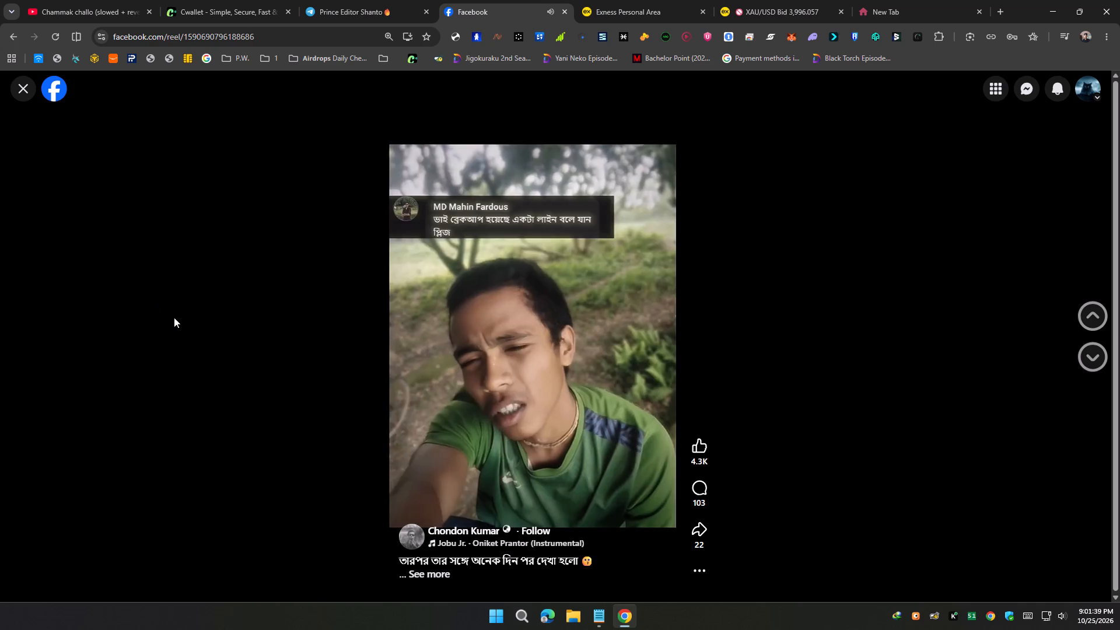
{"action": "scroll", "coordinate": [232, 347], "scroll_direction": "down", "scroll_amount": 2}
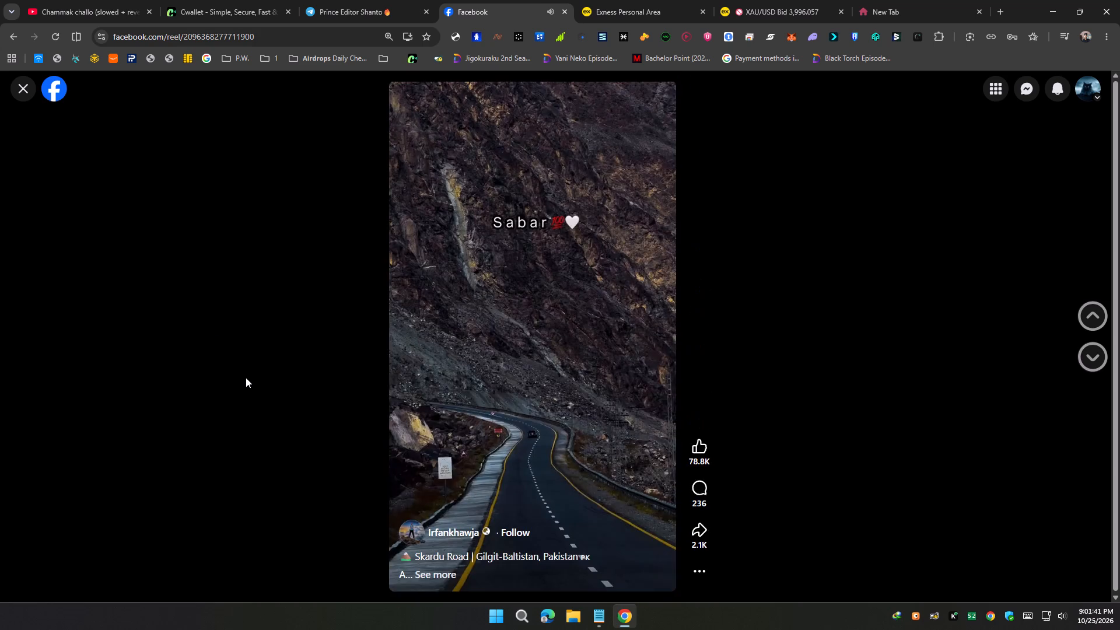
{"action": "scroll", "coordinate": [246, 377], "scroll_direction": "down", "scroll_amount": 2}
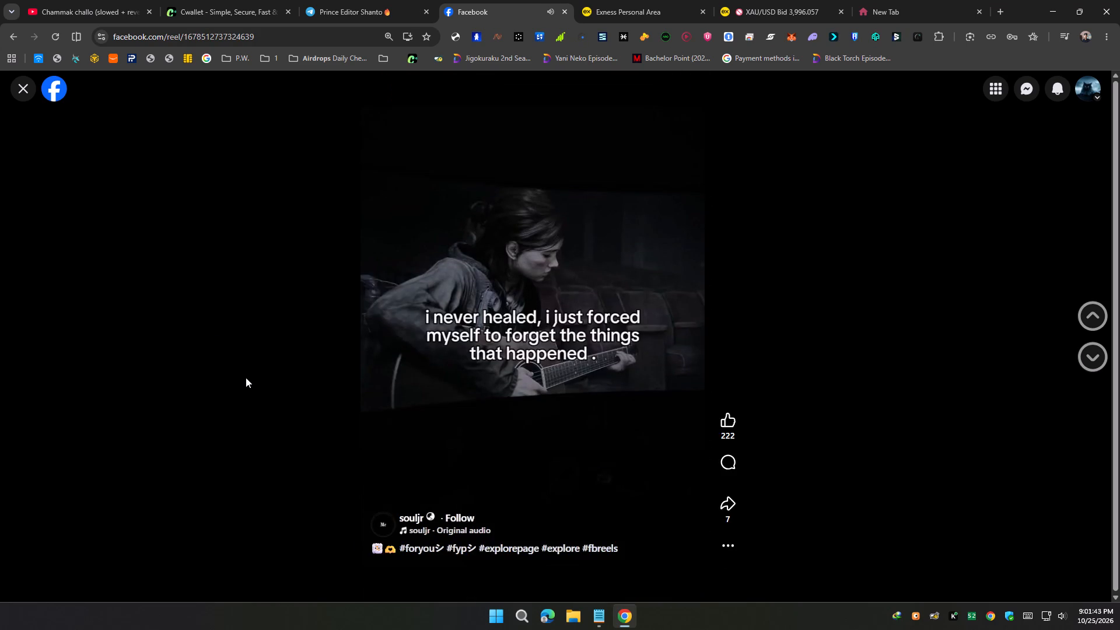
Continue through the reels, past the pushup combo and the Fresh ad, to the sketched anime character reel.
{"action": "scroll", "coordinate": [246, 377], "scroll_direction": "down", "scroll_amount": 1}
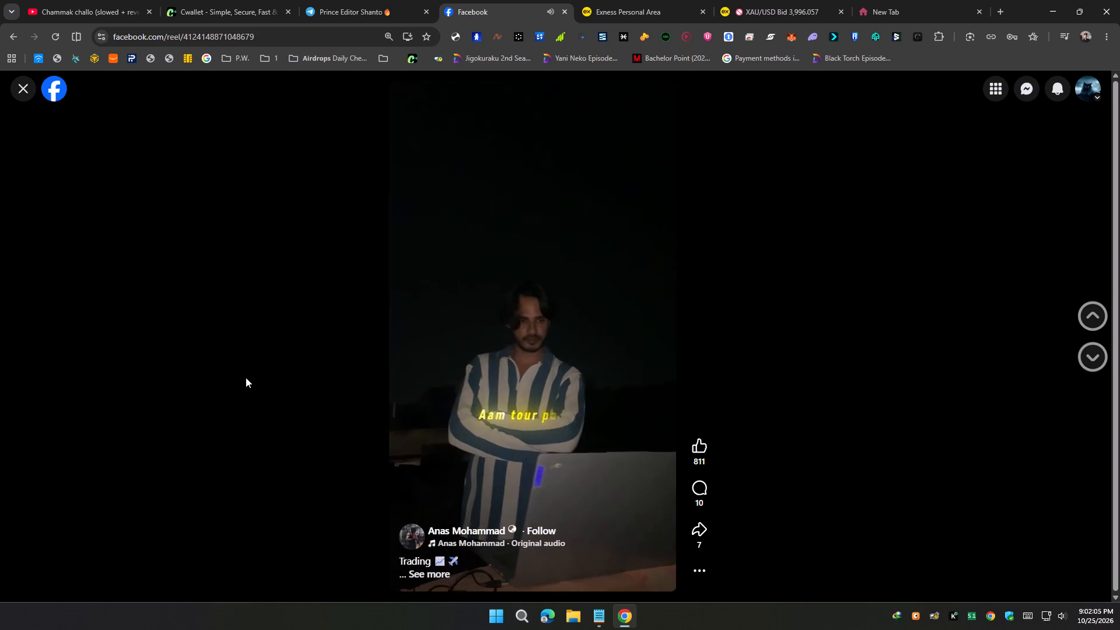
{"action": "scroll", "coordinate": [246, 377], "scroll_direction": "down", "scroll_amount": 1}
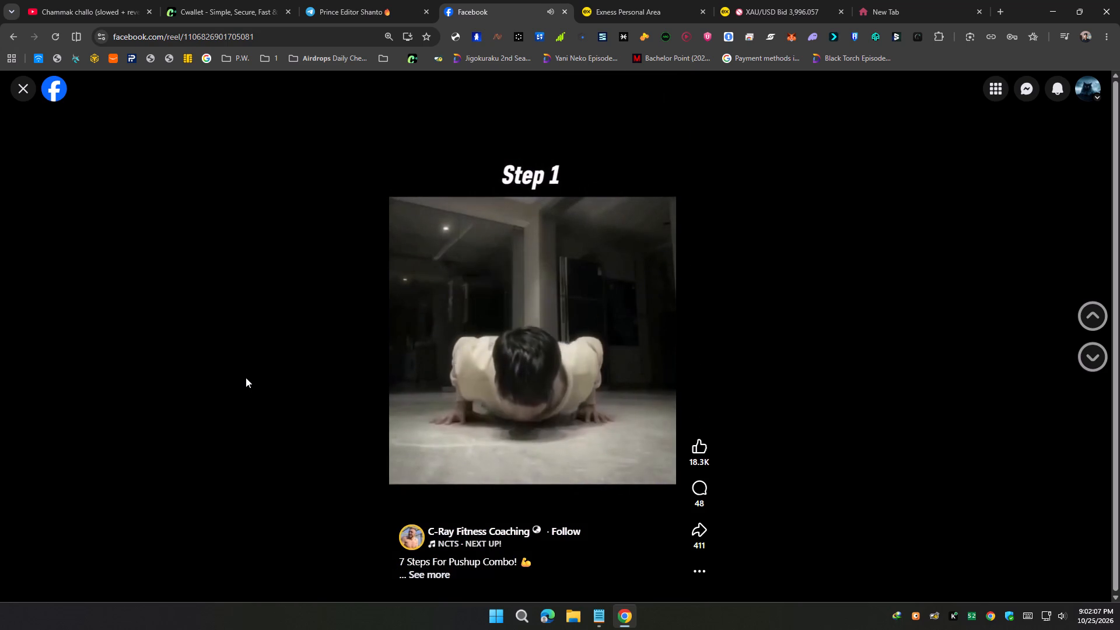
{"action": "scroll", "coordinate": [246, 377], "scroll_direction": "down", "scroll_amount": 2}
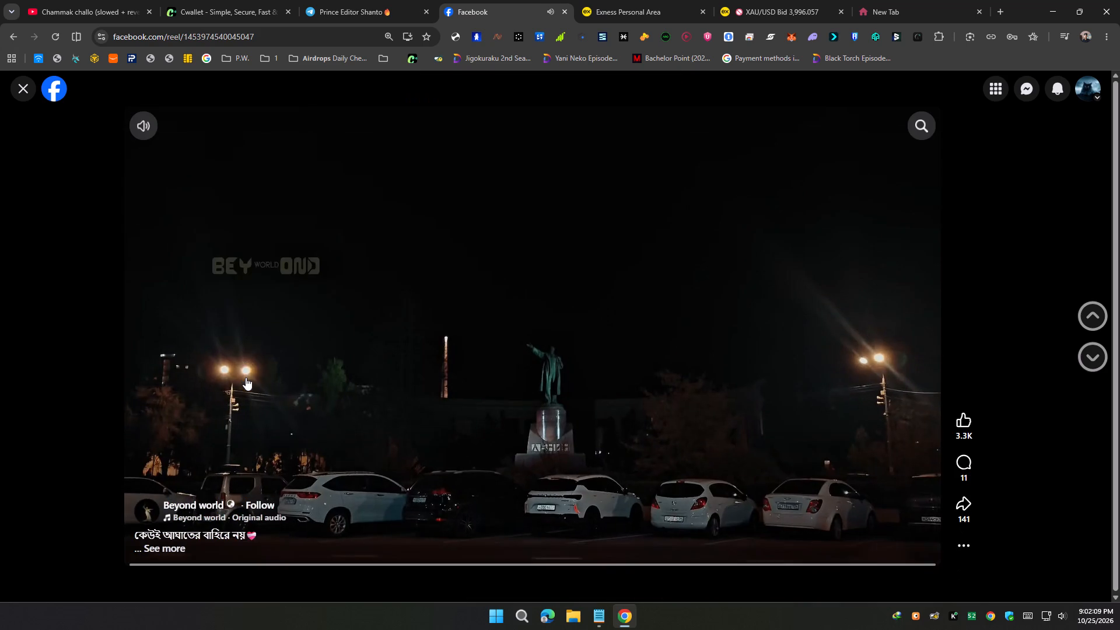
{"action": "scroll", "coordinate": [95, 344], "scroll_direction": "down", "scroll_amount": 1}
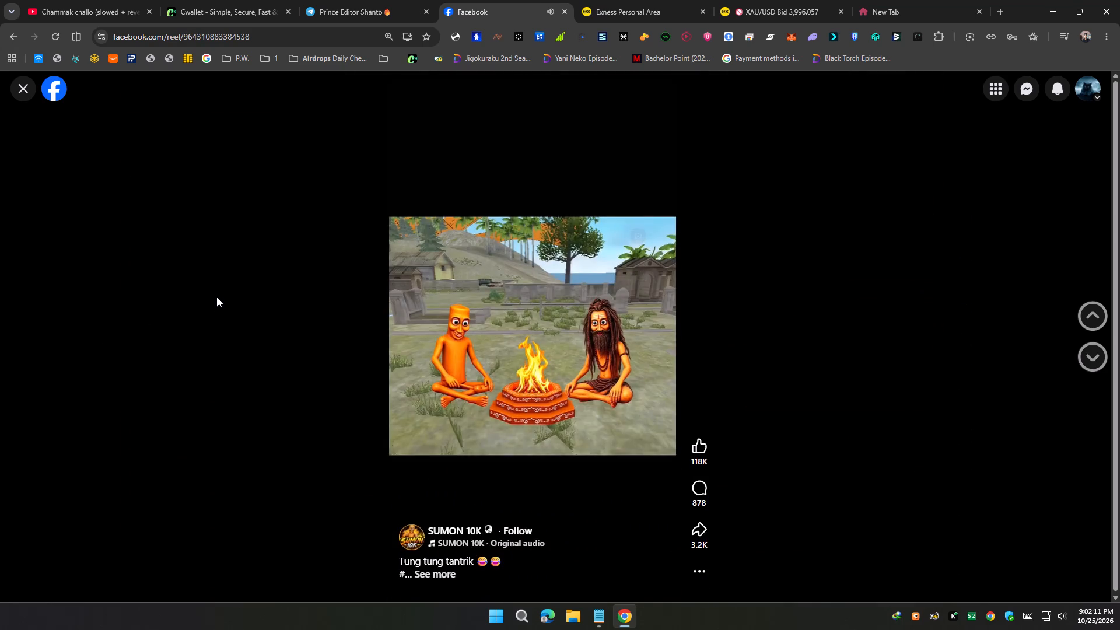
{"action": "scroll", "coordinate": [217, 297], "scroll_direction": "down", "scroll_amount": 1}
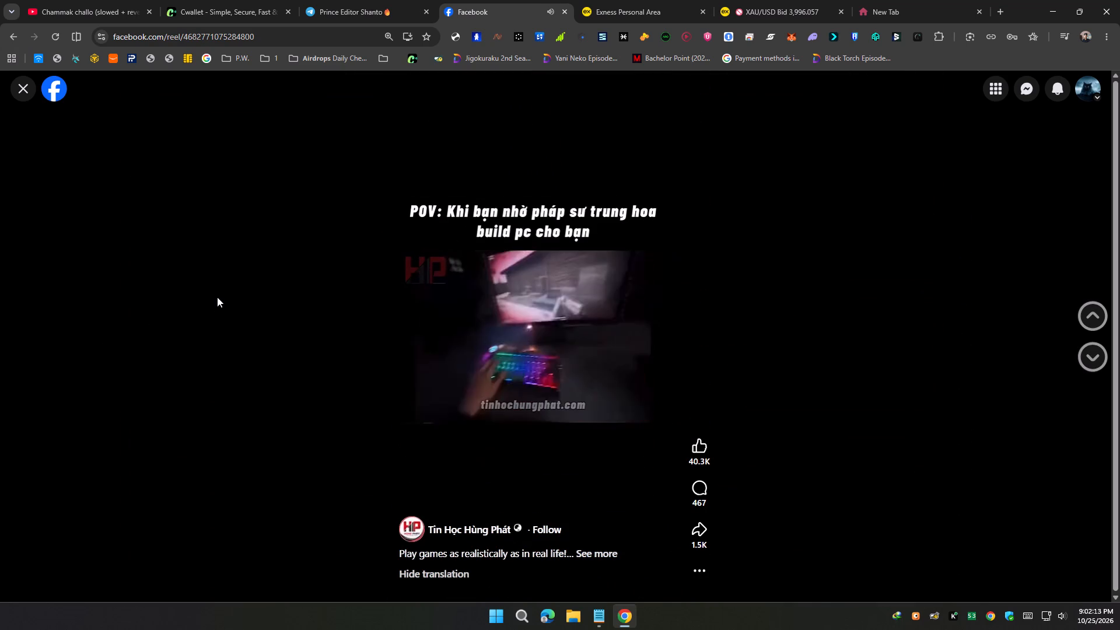
{"action": "scroll", "coordinate": [217, 297], "scroll_direction": "down", "scroll_amount": 2}
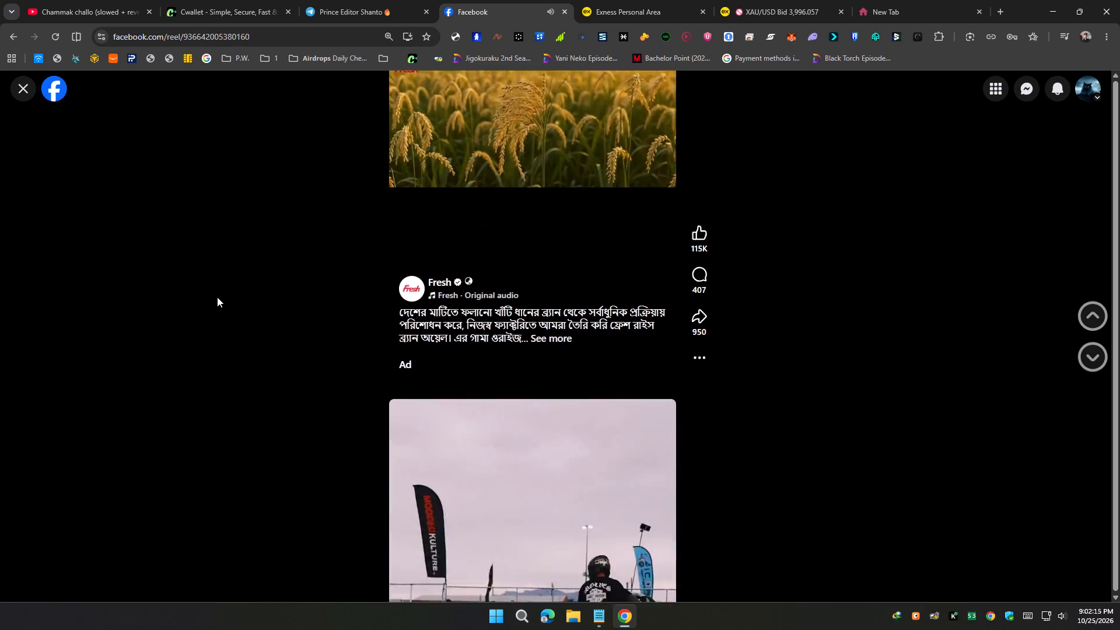
{"action": "scroll", "coordinate": [217, 297], "scroll_direction": "down", "scroll_amount": 1}
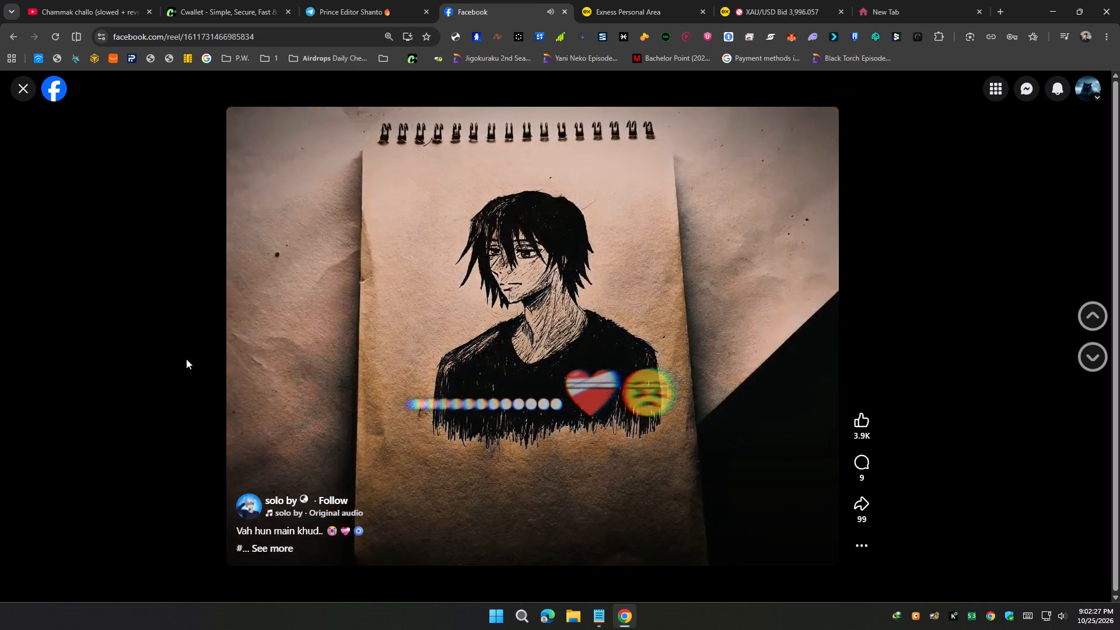
Browse past the Ego quote, white tiger and Apple Gadgets ad reels, and watch the "Work for your dreams" trading reel.
{"action": "scroll", "coordinate": [186, 359], "scroll_direction": "down", "scroll_amount": 1}
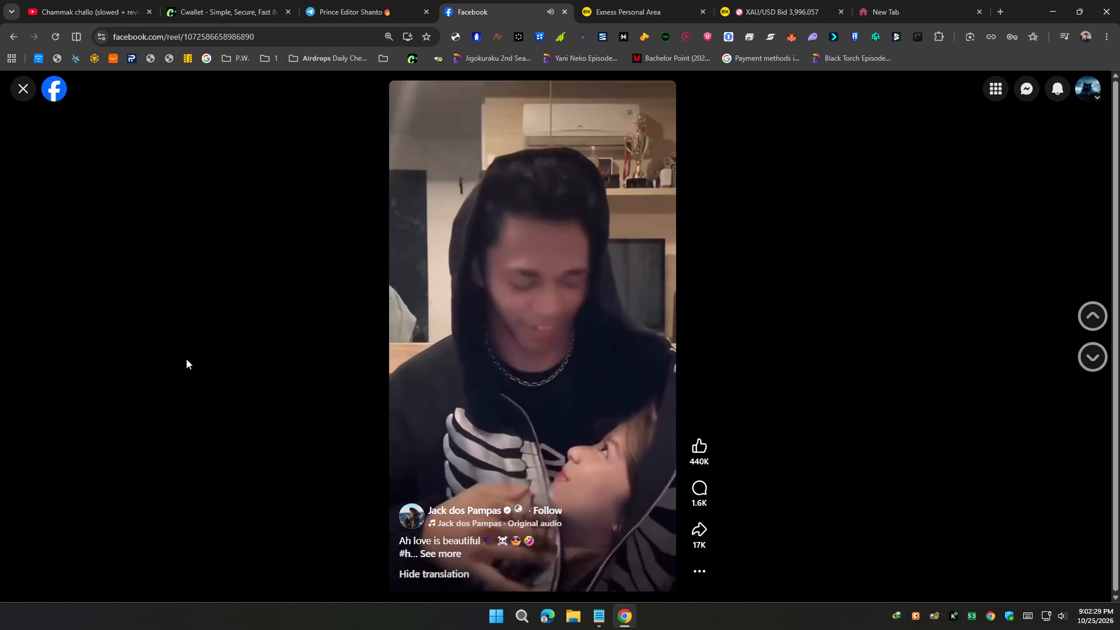
{"action": "scroll", "coordinate": [186, 359], "scroll_direction": "down", "scroll_amount": 3}
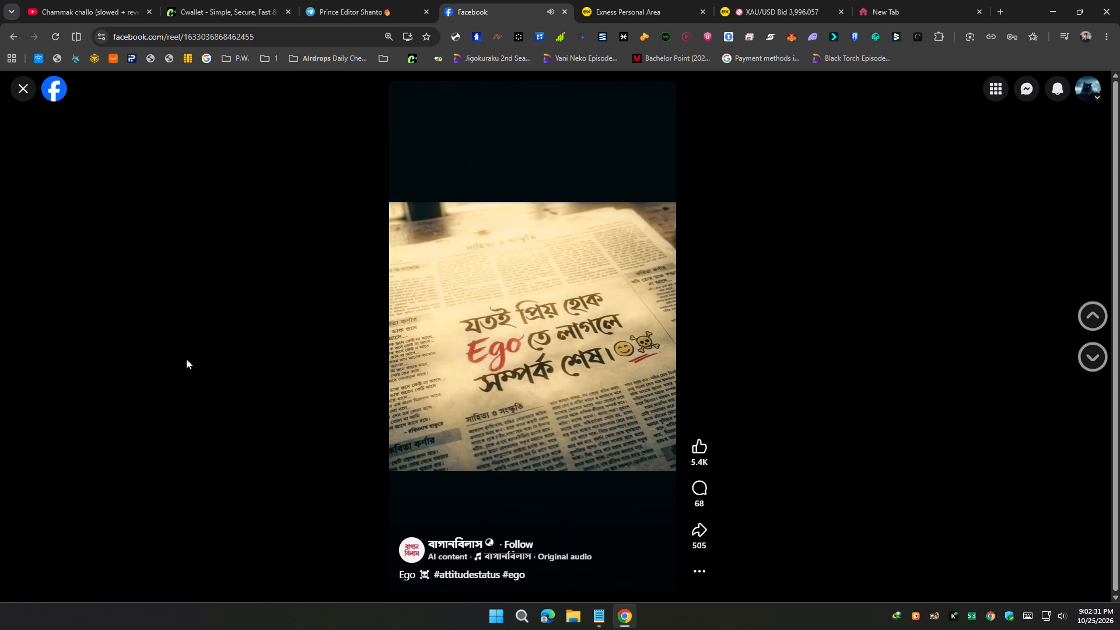
{"action": "scroll", "coordinate": [186, 359], "scroll_direction": "down", "scroll_amount": 1}
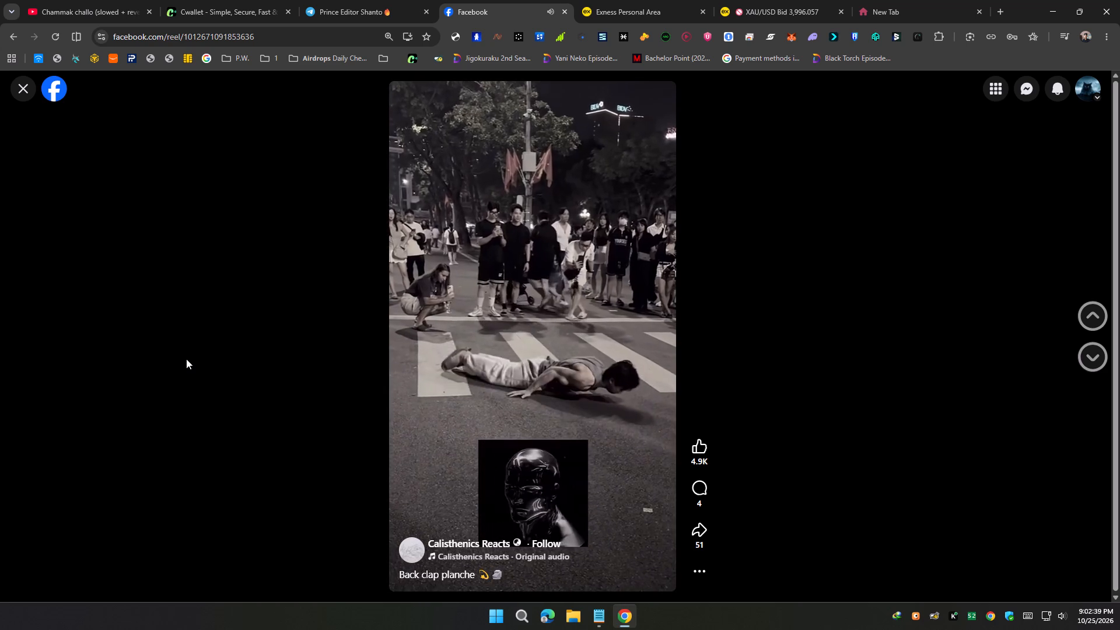
{"action": "scroll", "coordinate": [186, 359], "scroll_direction": "down", "scroll_amount": 1}
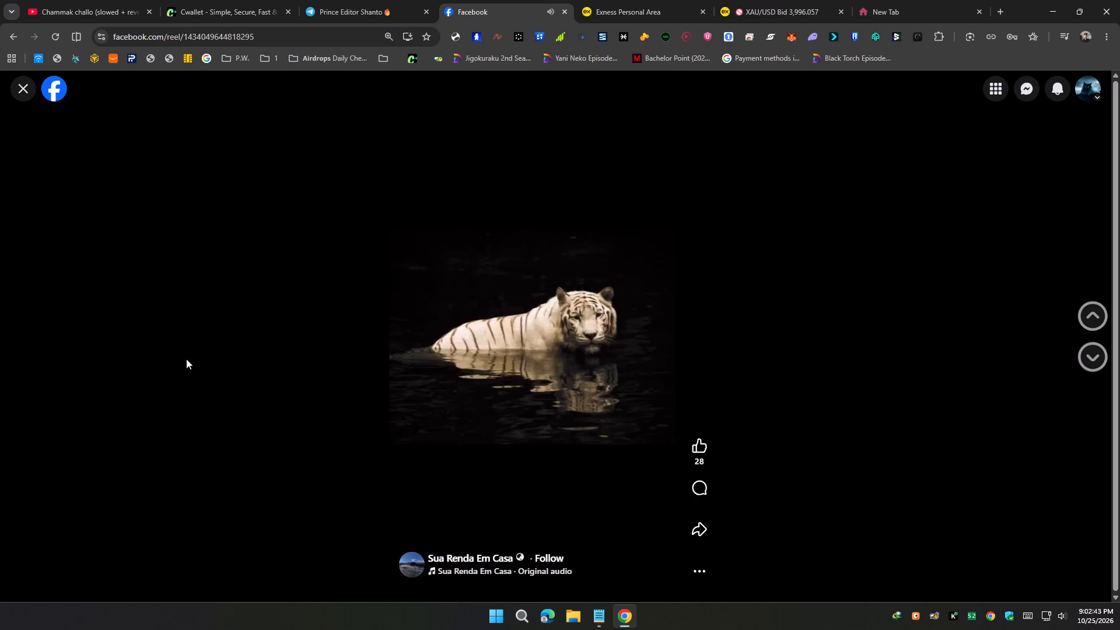
{"action": "scroll", "coordinate": [186, 359], "scroll_direction": "down", "scroll_amount": 1}
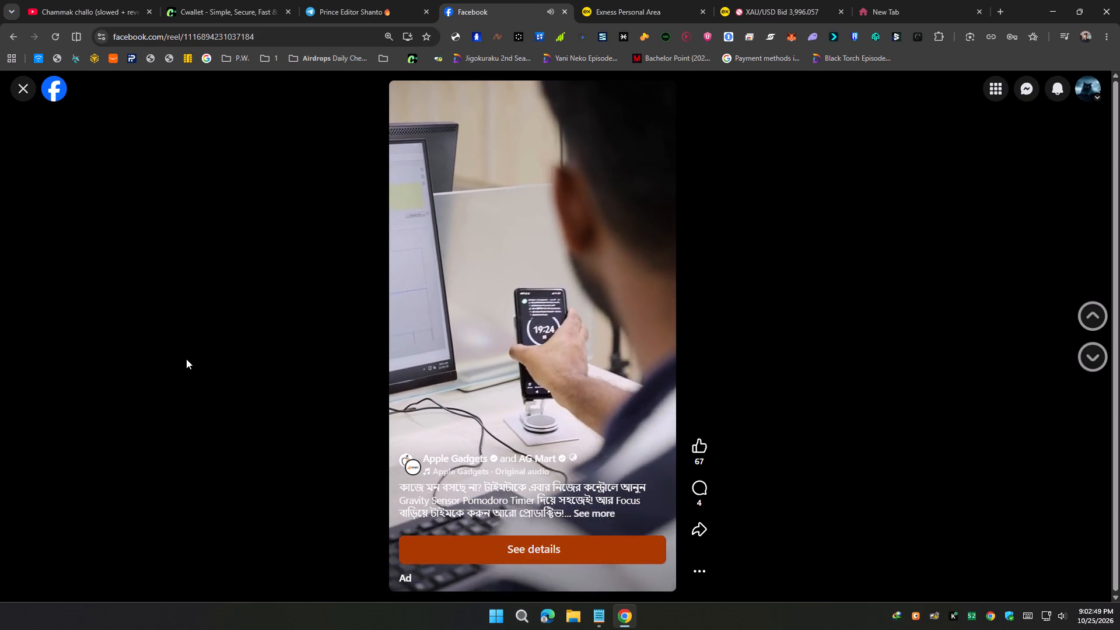
{"action": "scroll", "coordinate": [186, 359], "scroll_direction": "down", "scroll_amount": 2}
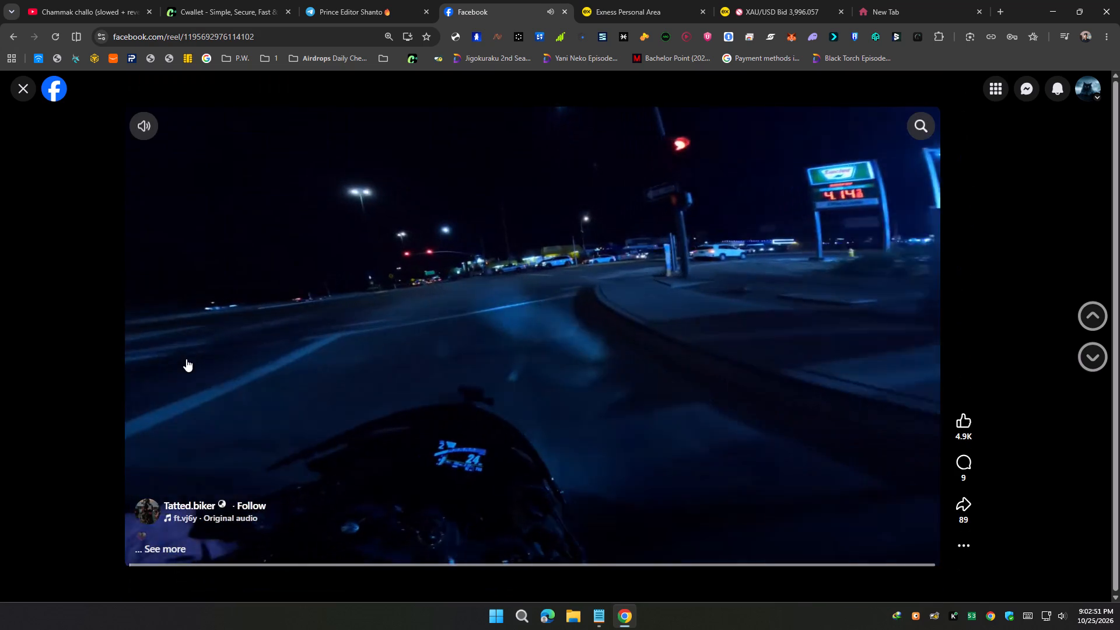
{"action": "scroll", "coordinate": [186, 359], "scroll_direction": "down", "scroll_amount": 1}
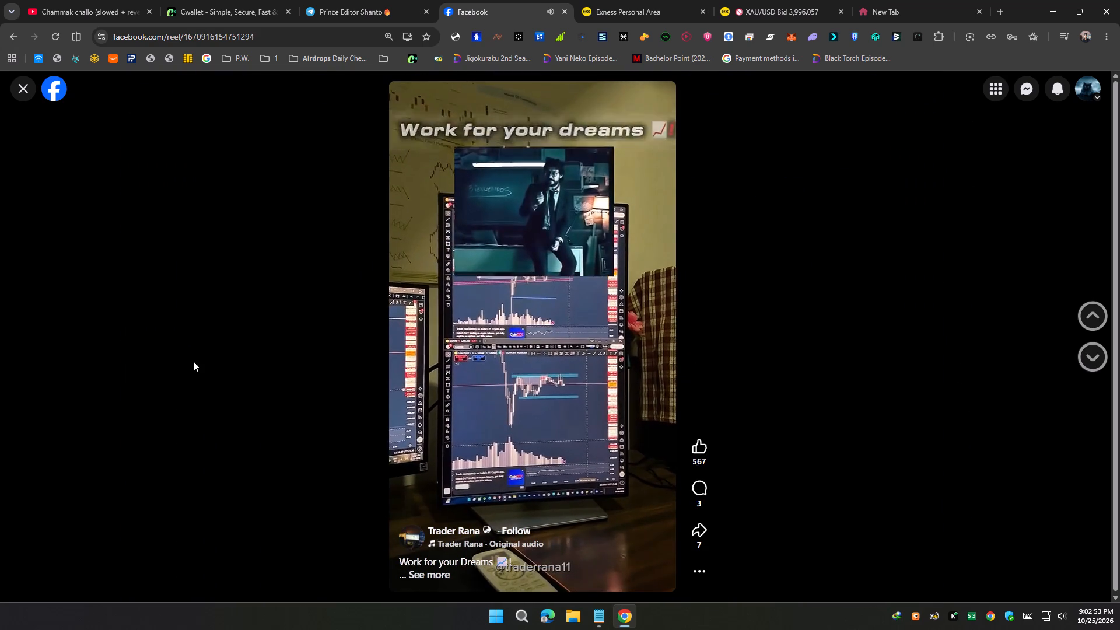
{"action": "left_click", "coordinate": [66, 346]}
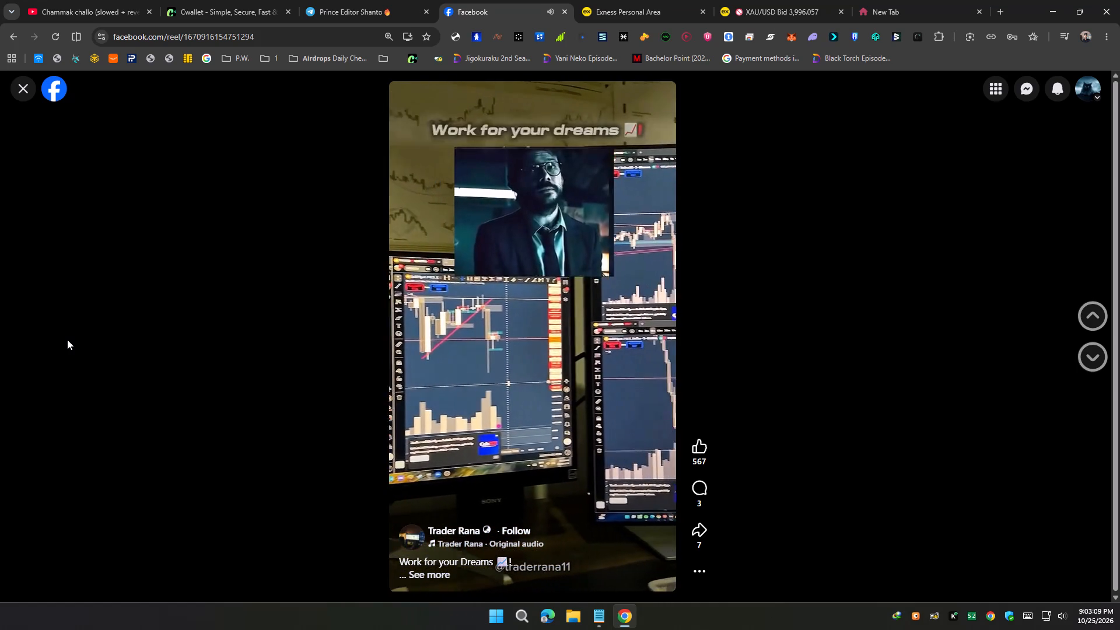
Move on past the Aman Feed ad and the "Time" car reel to watch the gold chart "1 Day Profit" reel.
{"action": "scroll", "coordinate": [67, 339], "scroll_direction": "down", "scroll_amount": 1}
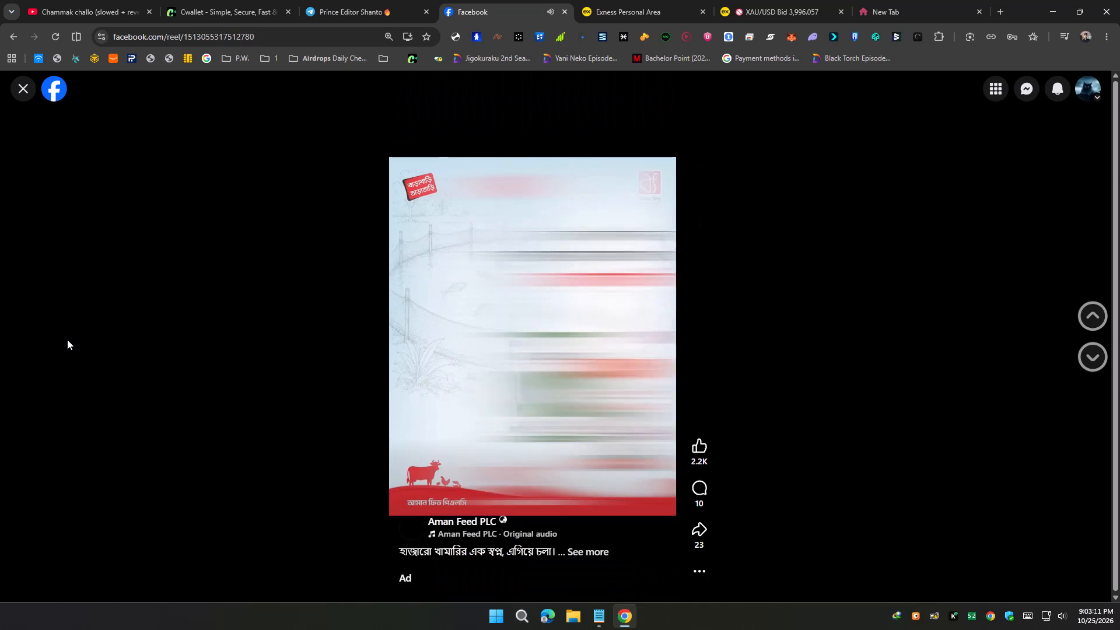
{"action": "scroll", "coordinate": [52, 336], "scroll_direction": "down", "scroll_amount": 1}
{"action": "scroll", "coordinate": [218, 405], "scroll_direction": "down", "scroll_amount": 1}
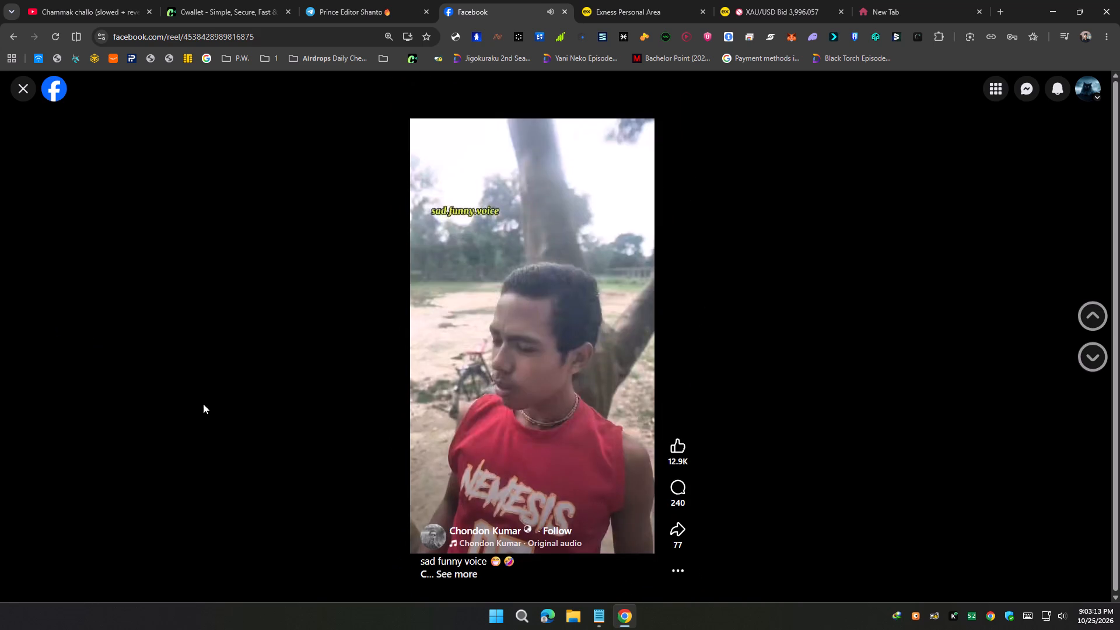
{"action": "scroll", "coordinate": [217, 395], "scroll_direction": "down", "scroll_amount": 4}
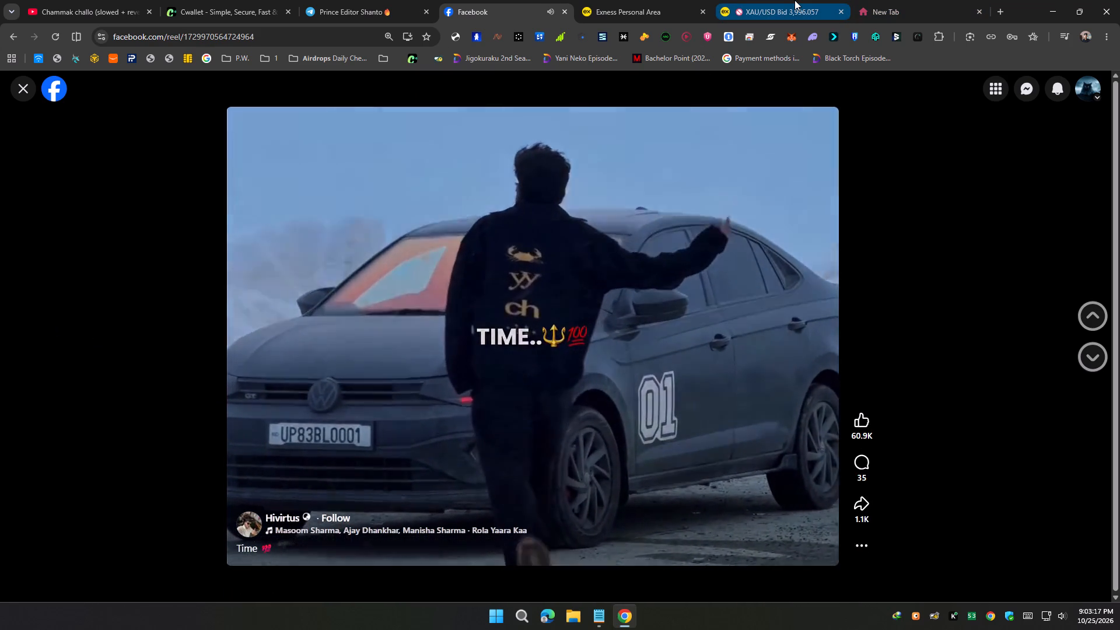
{"action": "left_click", "coordinate": [533, 0]}
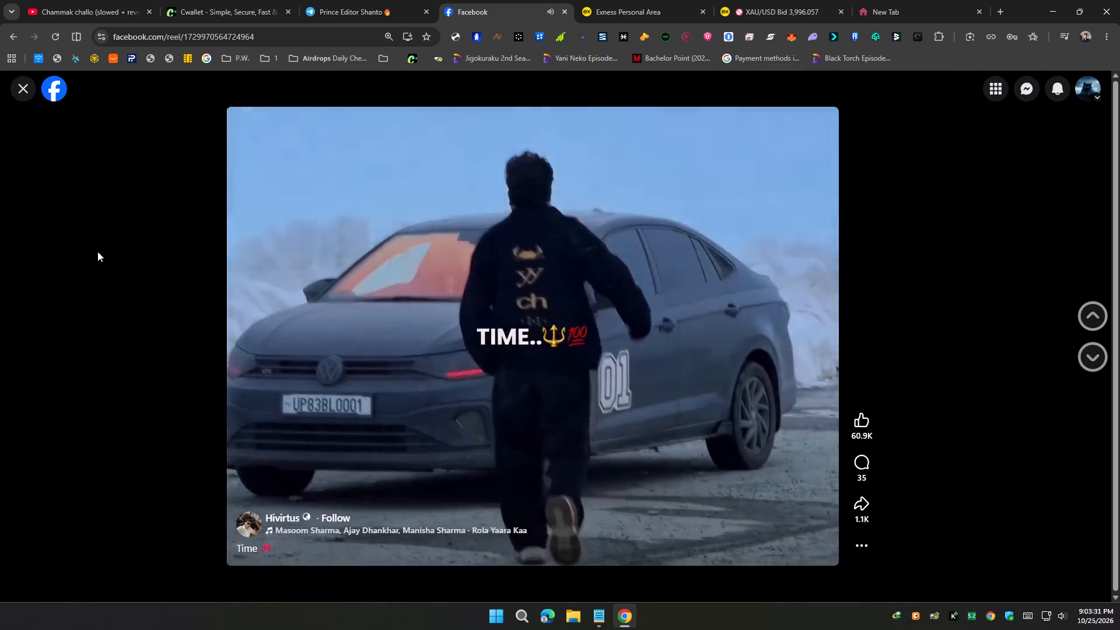
{"action": "scroll", "coordinate": [97, 251], "scroll_direction": "down", "scroll_amount": 1}
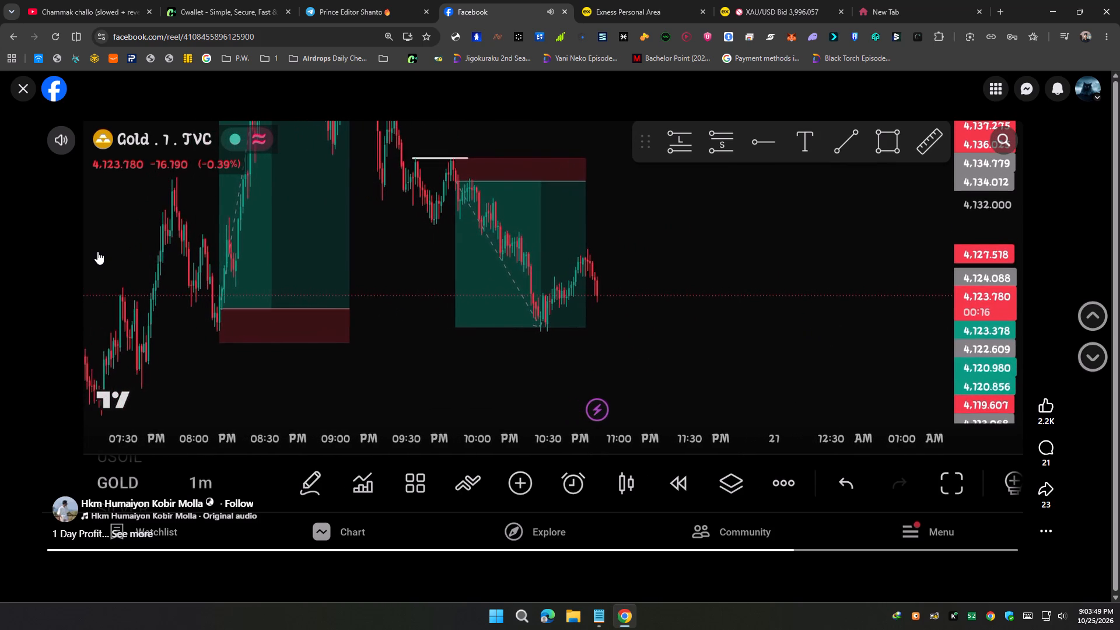
Advance to the Tasty Treat cake ad, and return to the Faithful Angel reel just before it.
{"action": "scroll", "coordinate": [97, 251], "scroll_direction": "down", "scroll_amount": 1}
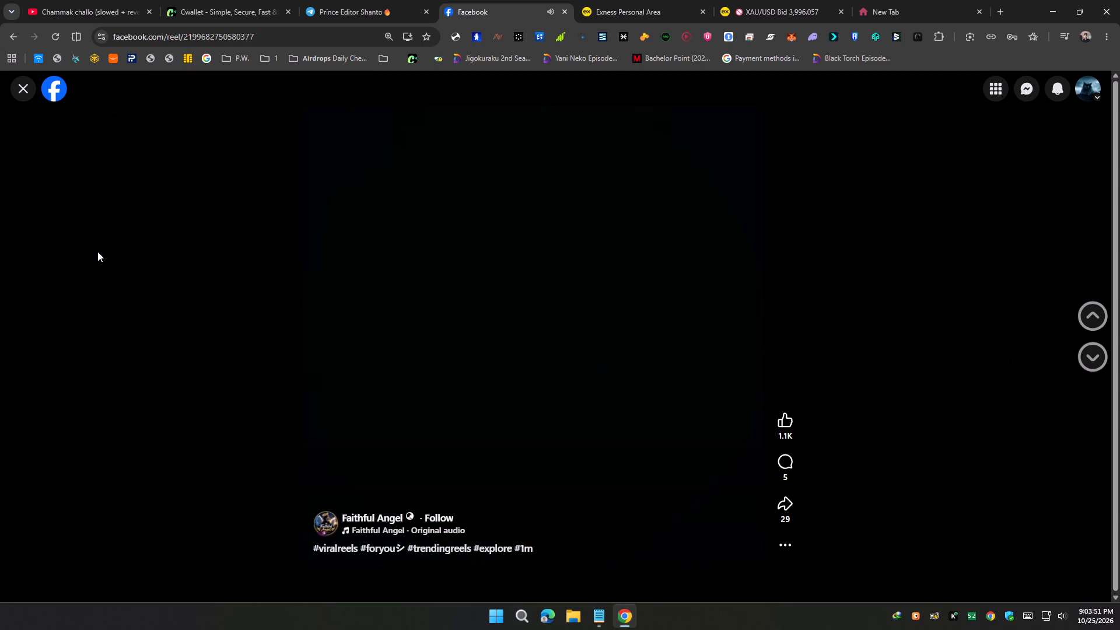
{"action": "scroll", "coordinate": [97, 251], "scroll_direction": "down", "scroll_amount": 1}
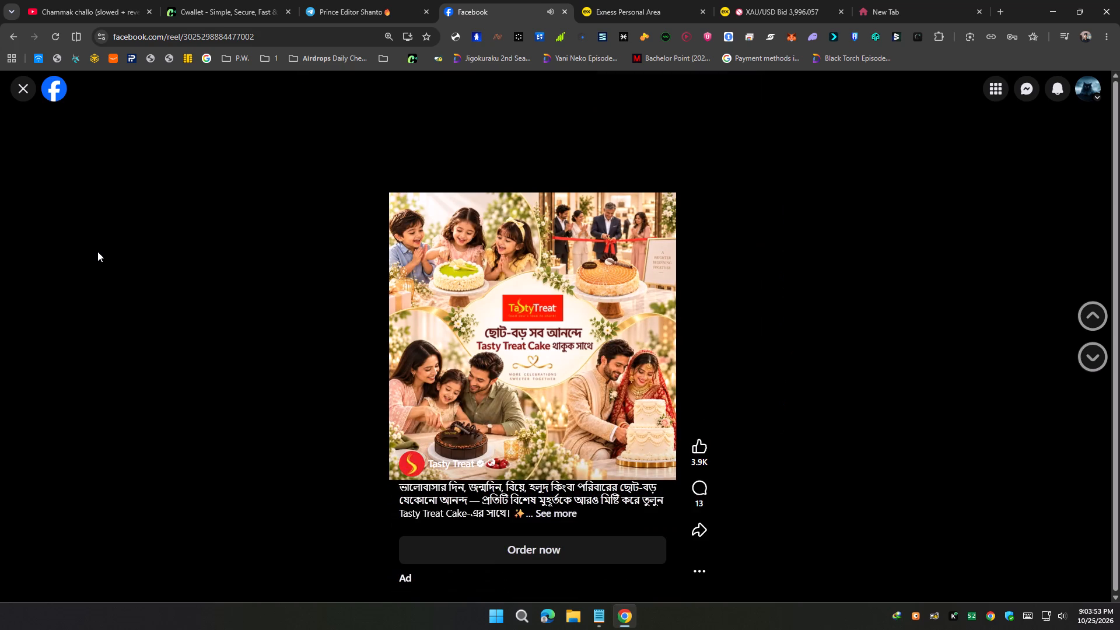
{"action": "scroll", "coordinate": [97, 251], "scroll_direction": "down", "scroll_amount": 1}
{"action": "scroll", "coordinate": [97, 251], "scroll_direction": "up", "scroll_amount": 2}
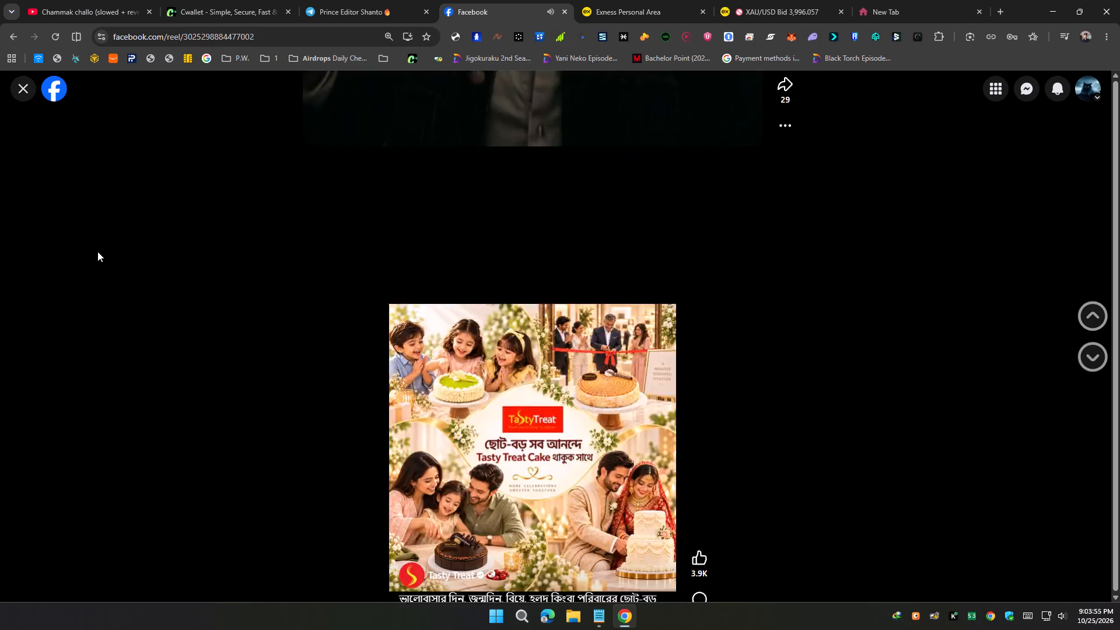
{"action": "left_click", "coordinate": [203, 335]}
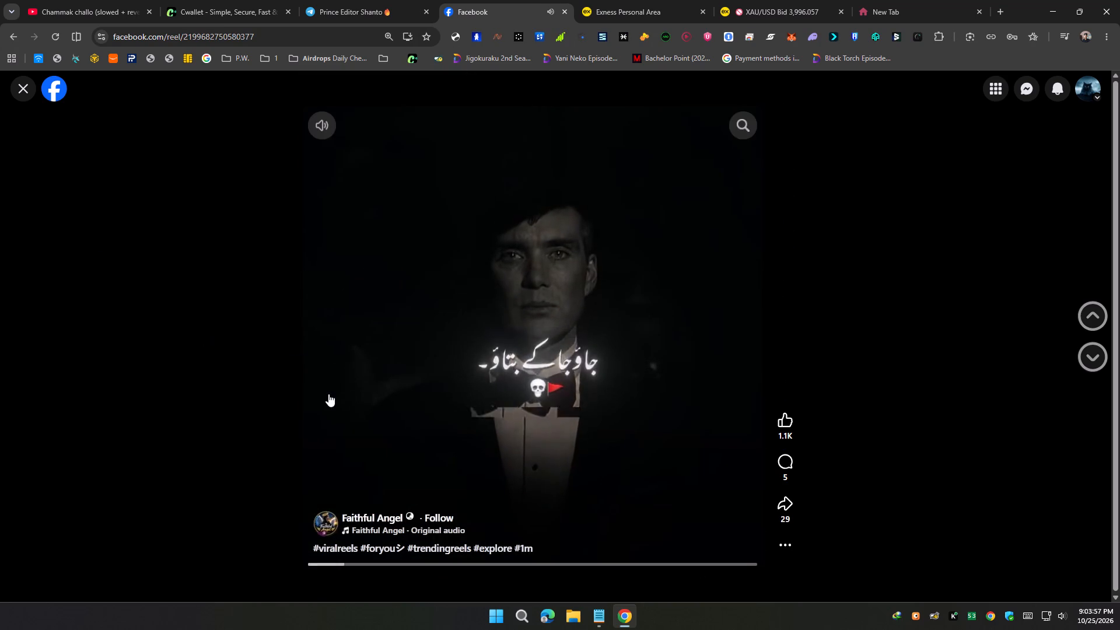
Close the Exness Personal Area page, staying on the Facebook reel.
{"action": "left_click", "coordinate": [703, 12]}
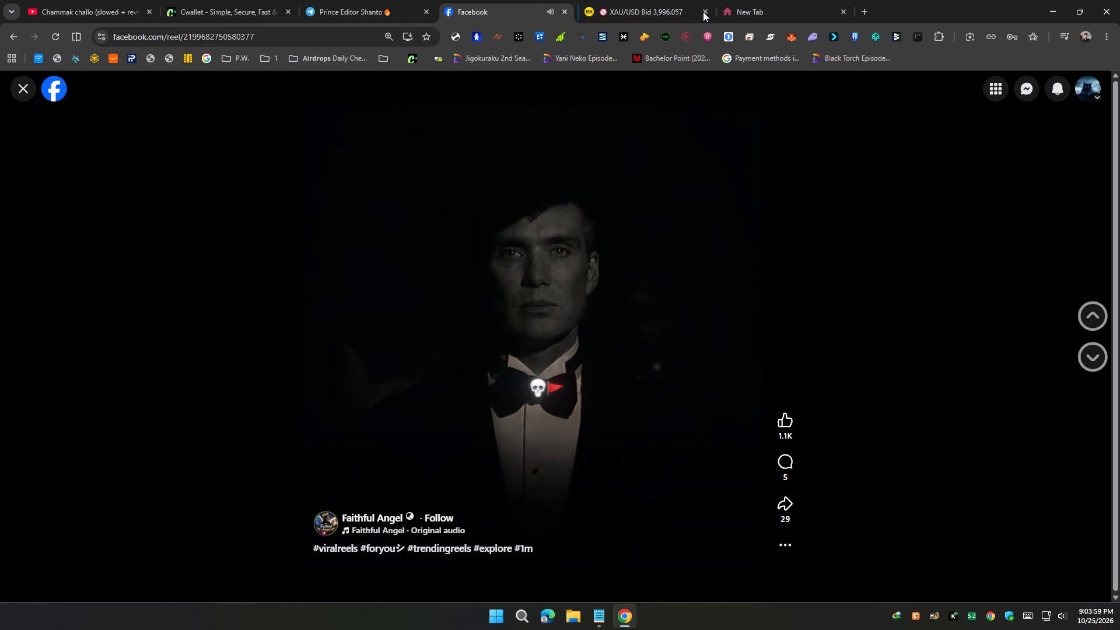
{"action": "left_click", "coordinate": [517, 7]}
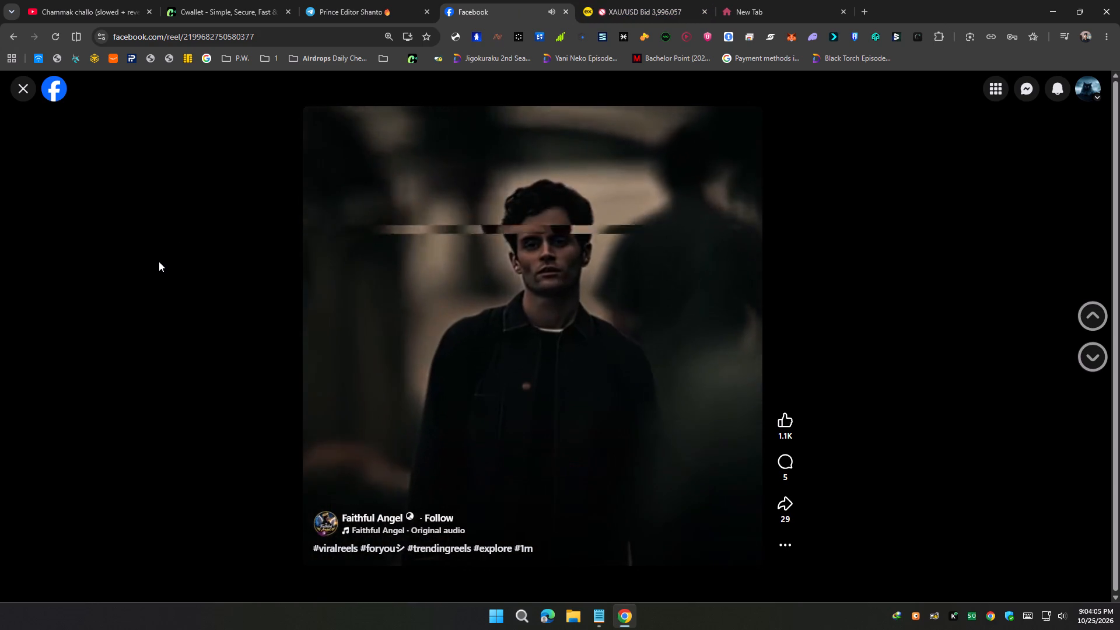
Browse further through the reels, past the "SHOULD I DROP THIS SONG?" reel and the book-set ad, to the motorcycle ride reel.
{"action": "scroll", "coordinate": [159, 261], "scroll_direction": "down", "scroll_amount": 6}
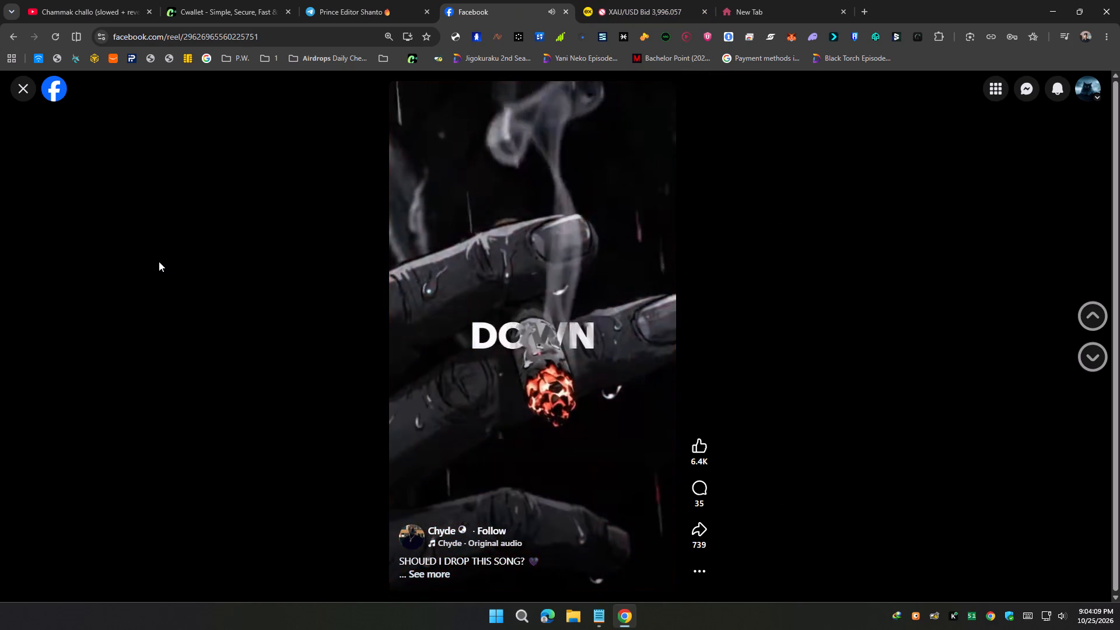
{"action": "scroll", "coordinate": [159, 261], "scroll_direction": "down", "scroll_amount": 3}
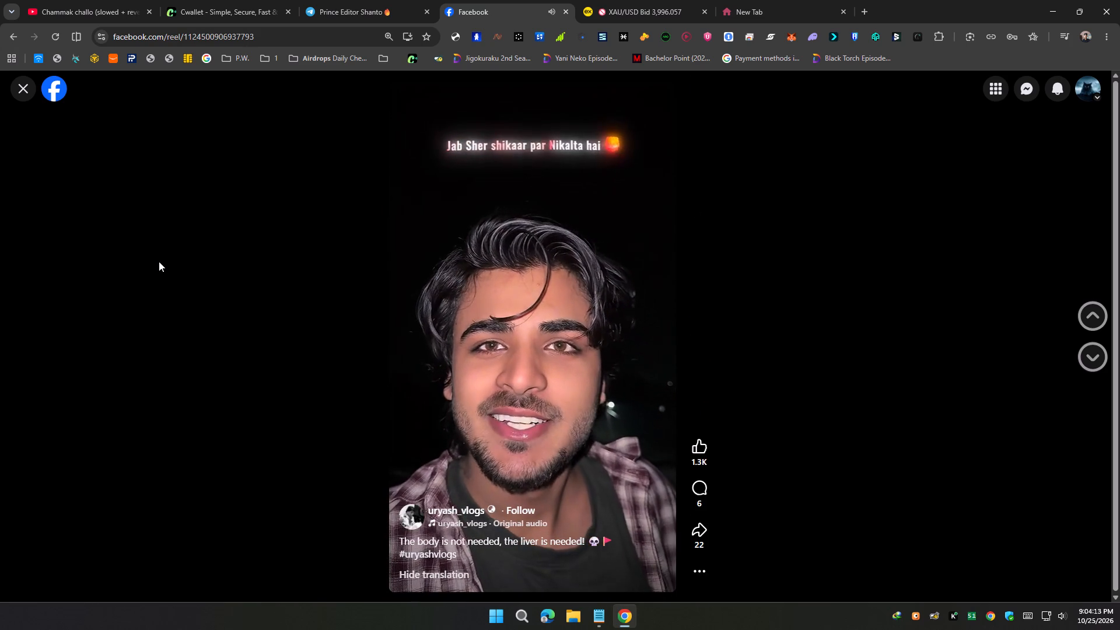
{"action": "scroll", "coordinate": [159, 261], "scroll_direction": "down", "scroll_amount": 2}
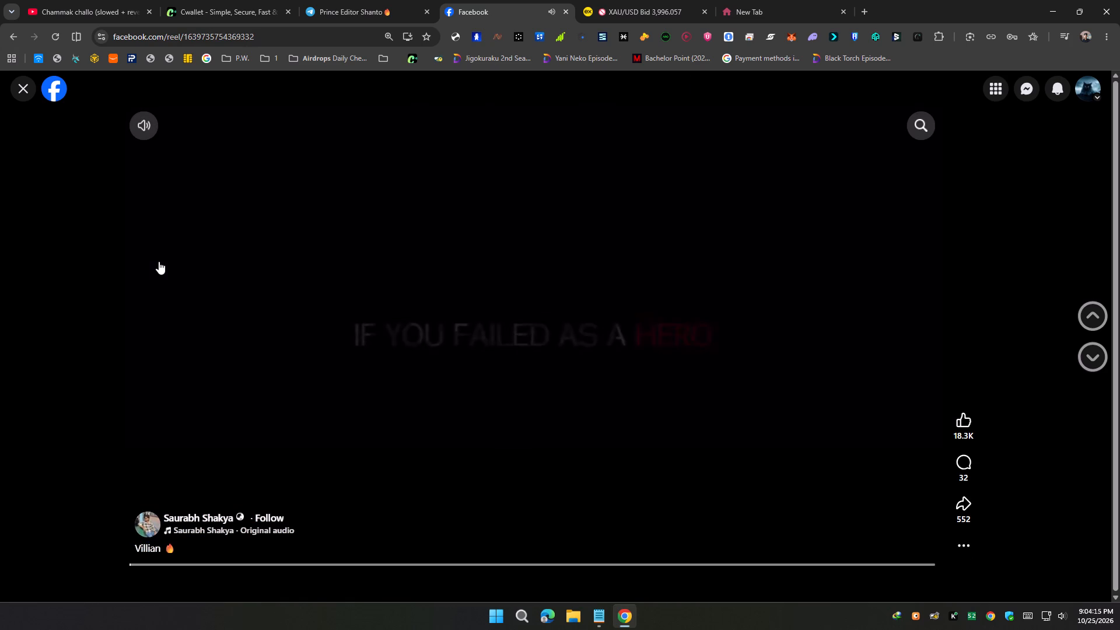
{"action": "scroll", "coordinate": [159, 261], "scroll_direction": "down", "scroll_amount": 1}
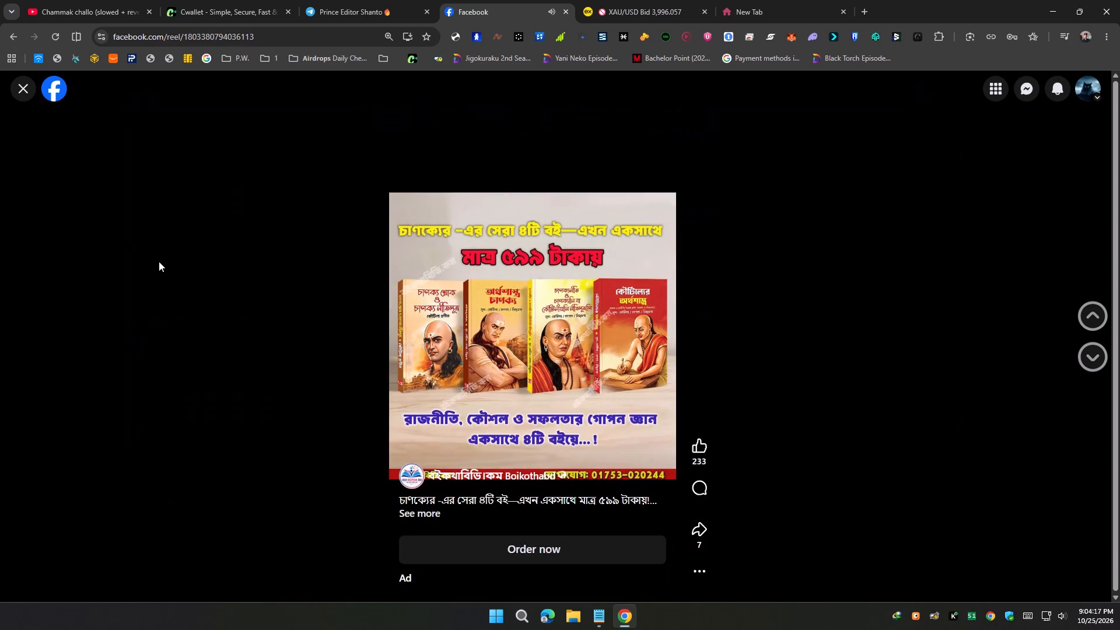
{"action": "scroll", "coordinate": [159, 261], "scroll_direction": "down", "scroll_amount": 1}
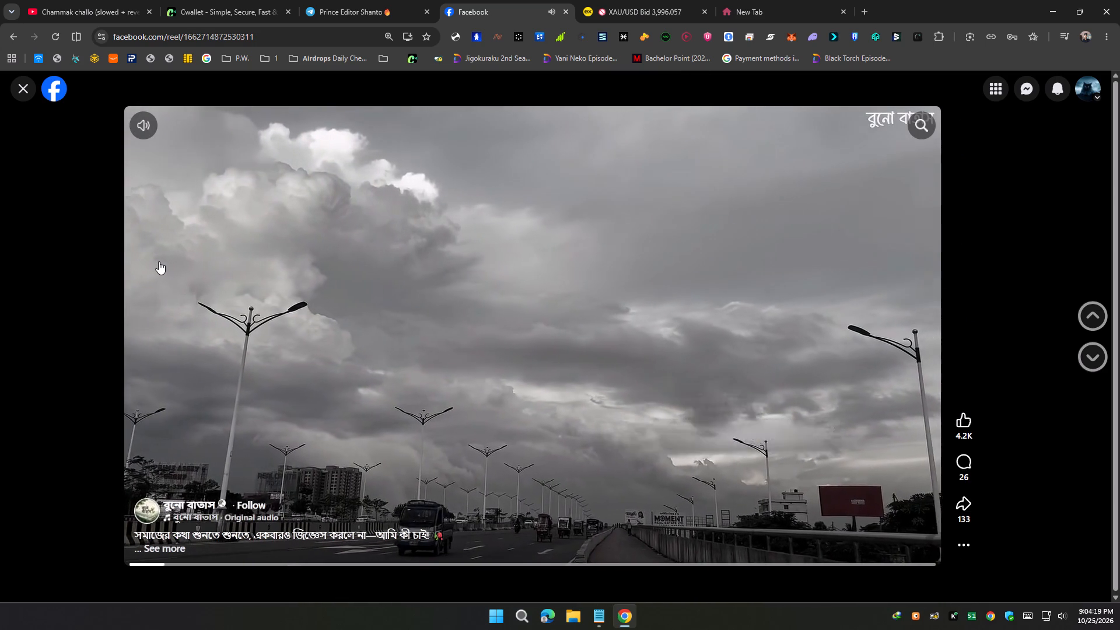
{"action": "scroll", "coordinate": [159, 261], "scroll_direction": "down", "scroll_amount": 1}
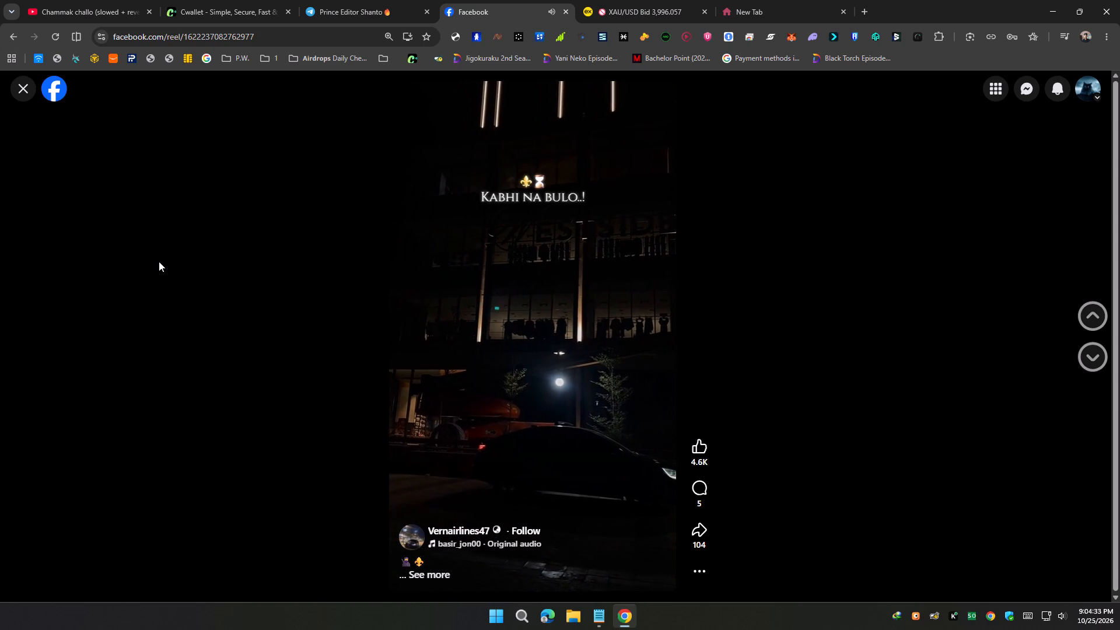
{"action": "scroll", "coordinate": [159, 261], "scroll_direction": "down", "scroll_amount": 1}
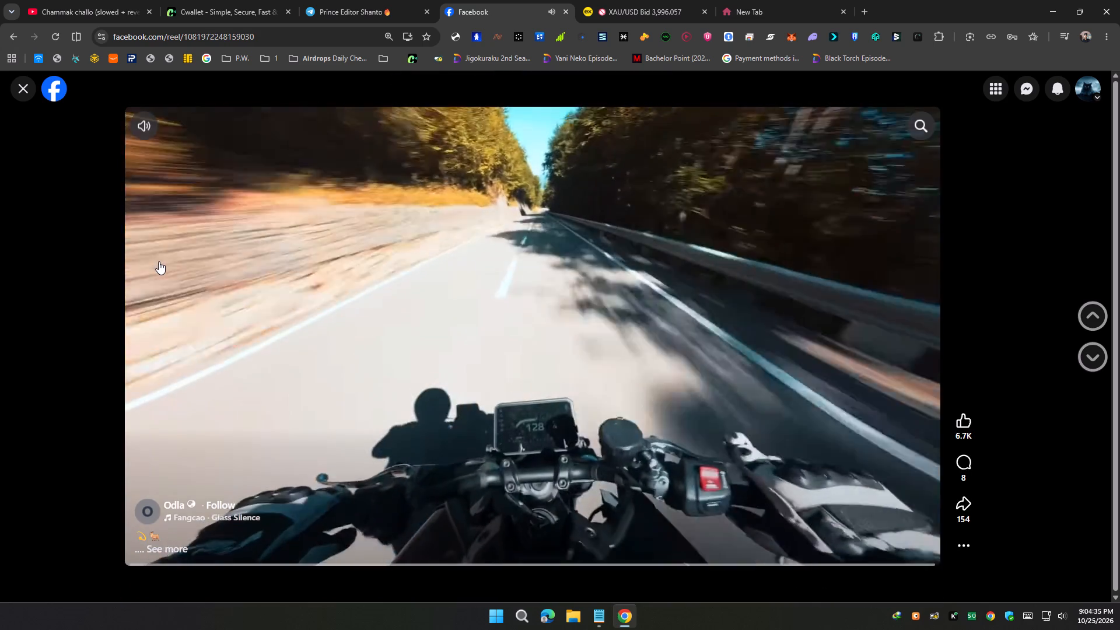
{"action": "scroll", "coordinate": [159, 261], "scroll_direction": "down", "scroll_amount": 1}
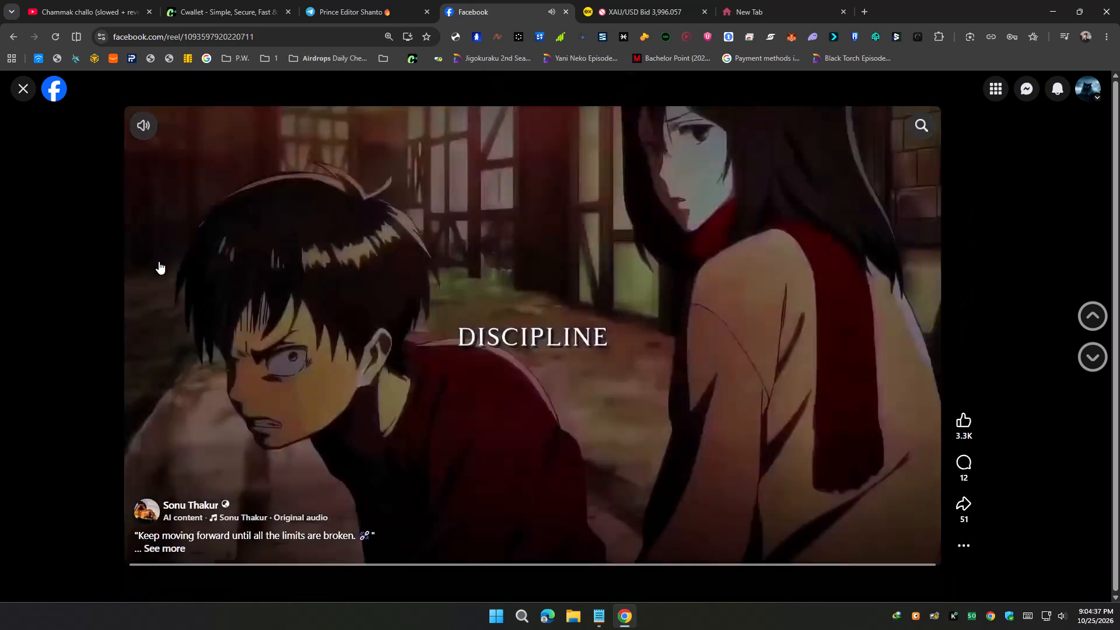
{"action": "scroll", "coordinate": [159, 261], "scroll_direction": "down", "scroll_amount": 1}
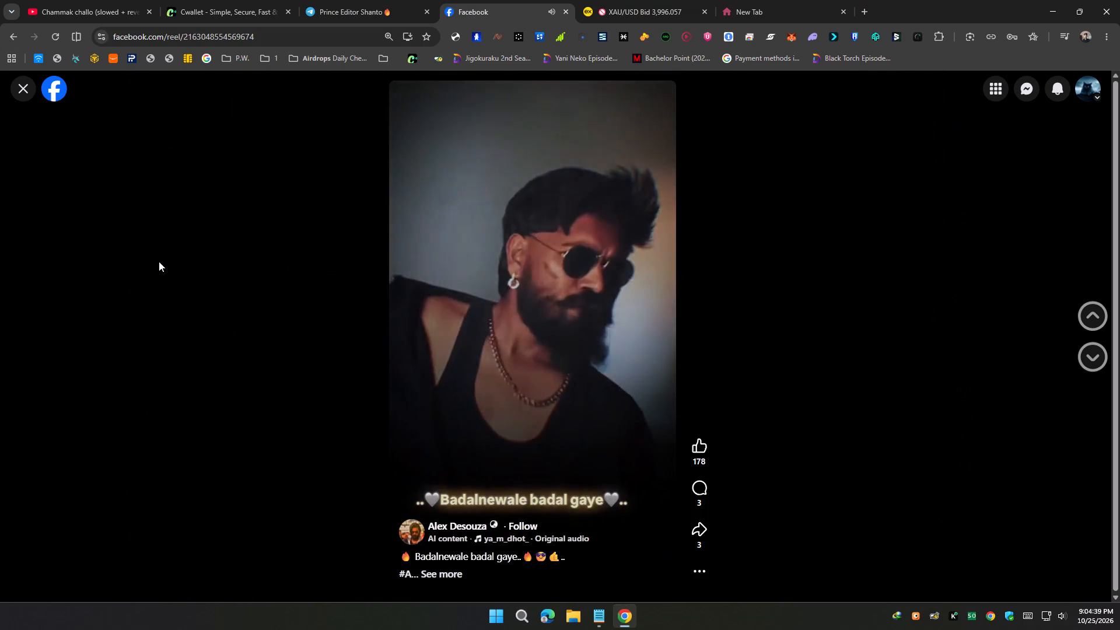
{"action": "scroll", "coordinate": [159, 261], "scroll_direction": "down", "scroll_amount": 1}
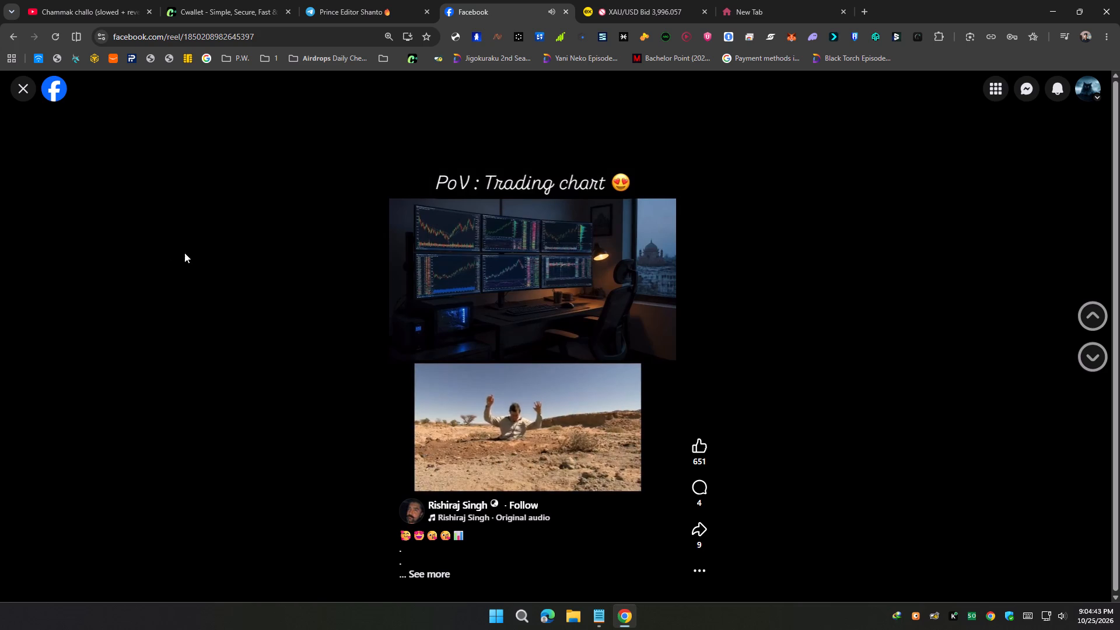
Return to the XAU/USD chart, set it to the 1-hour timeframe, and delete the upper ray from Fri 23 Oct.
{"action": "left_click", "coordinate": [612, 0]}
{"action": "left_click_drag", "start_coordinate": [460, 335], "coordinate": [323, 415]}
{"action": "scroll", "coordinate": [327, 412], "scroll_direction": "up", "scroll_amount": 3}
{"action": "scroll", "coordinate": [379, 389], "scroll_direction": "down", "scroll_amount": 5}
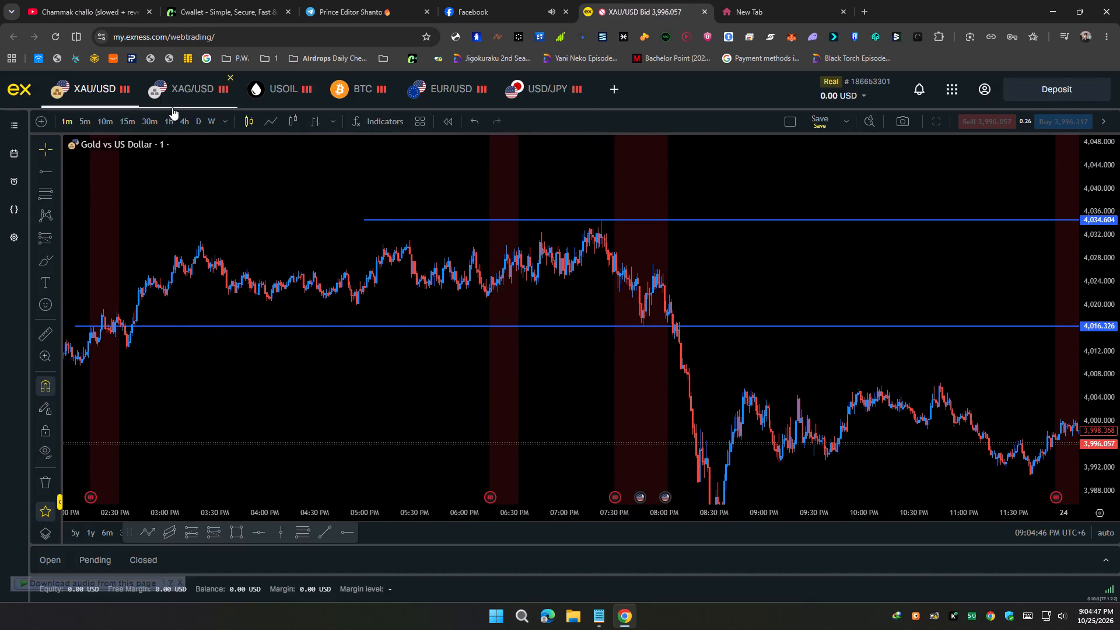
{"action": "left_click", "coordinate": [169, 117]}
{"action": "scroll", "coordinate": [1101, 362], "scroll_direction": "up", "scroll_amount": 7}
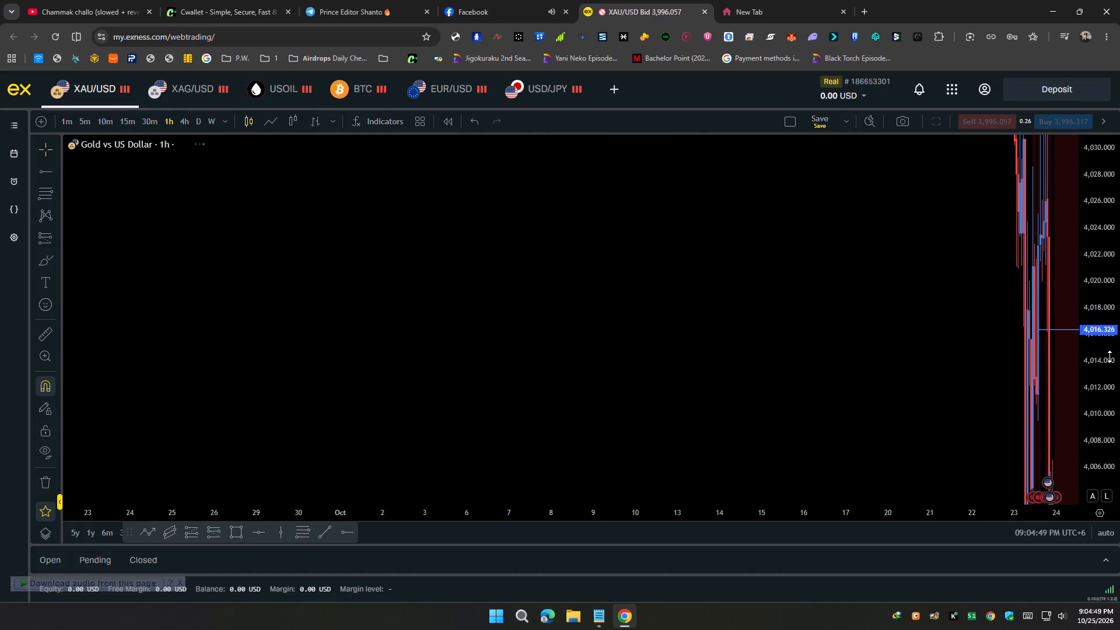
{"action": "scroll", "coordinate": [1109, 356], "scroll_direction": "down", "scroll_amount": 9}
{"action": "scroll", "coordinate": [988, 373], "scroll_direction": "up", "scroll_amount": 11}
{"action": "scroll", "coordinate": [992, 304], "scroll_direction": "up", "scroll_amount": 2}
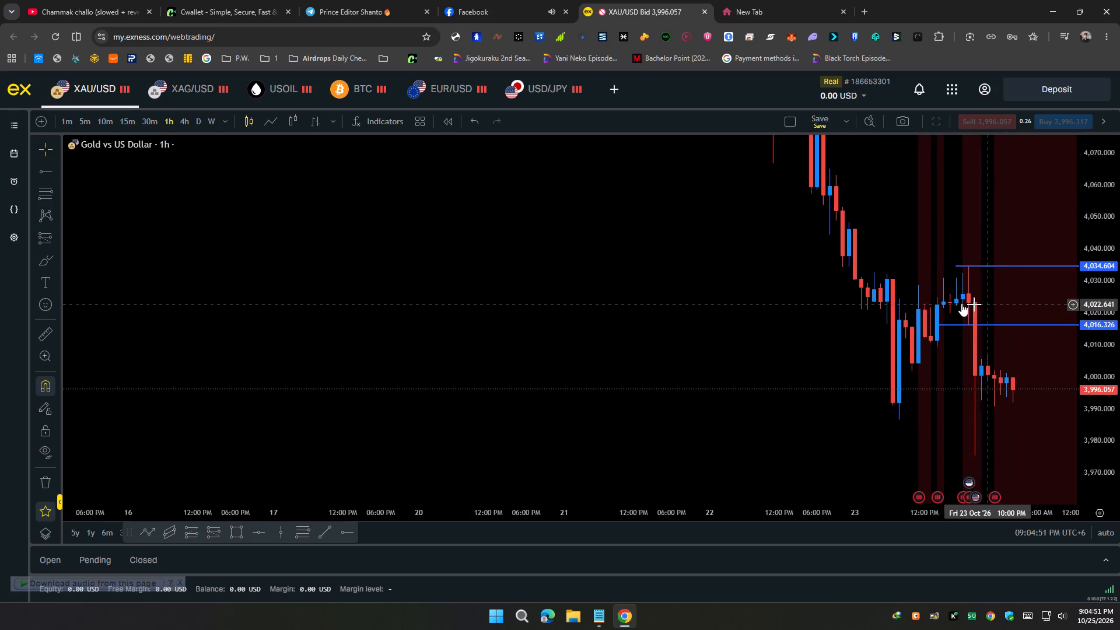
{"action": "scroll", "coordinate": [925, 315], "scroll_direction": "up", "scroll_amount": 2}
{"action": "scroll", "coordinate": [1086, 332], "scroll_direction": "up", "scroll_amount": 4}
{"action": "left_click_drag", "start_coordinate": [1002, 365], "coordinate": [769, 408]}
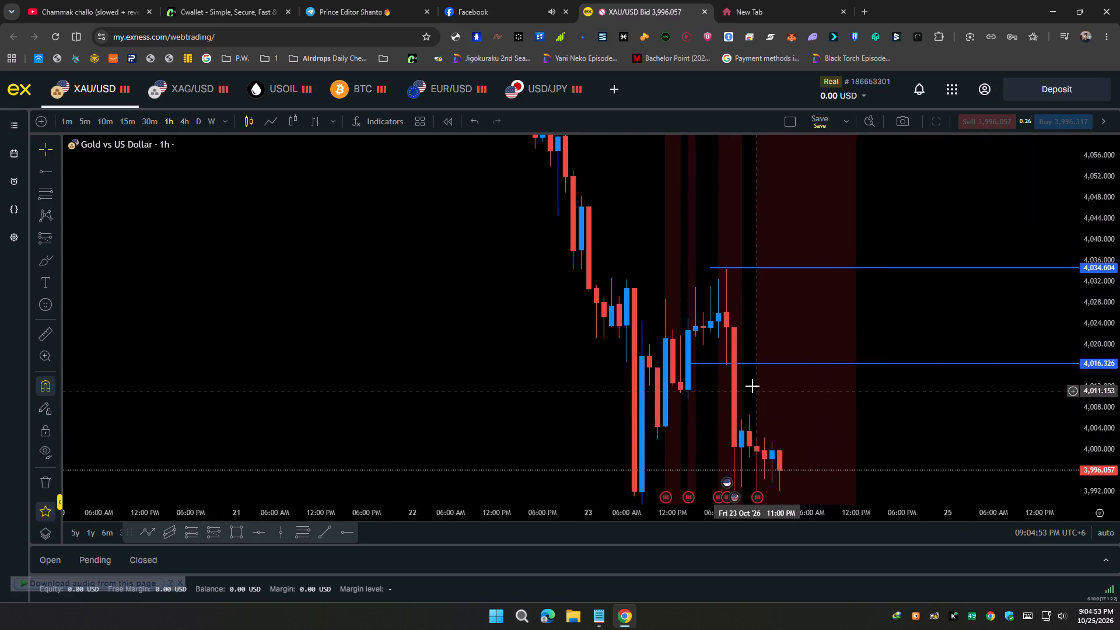
{"action": "left_click", "coordinate": [738, 365]}
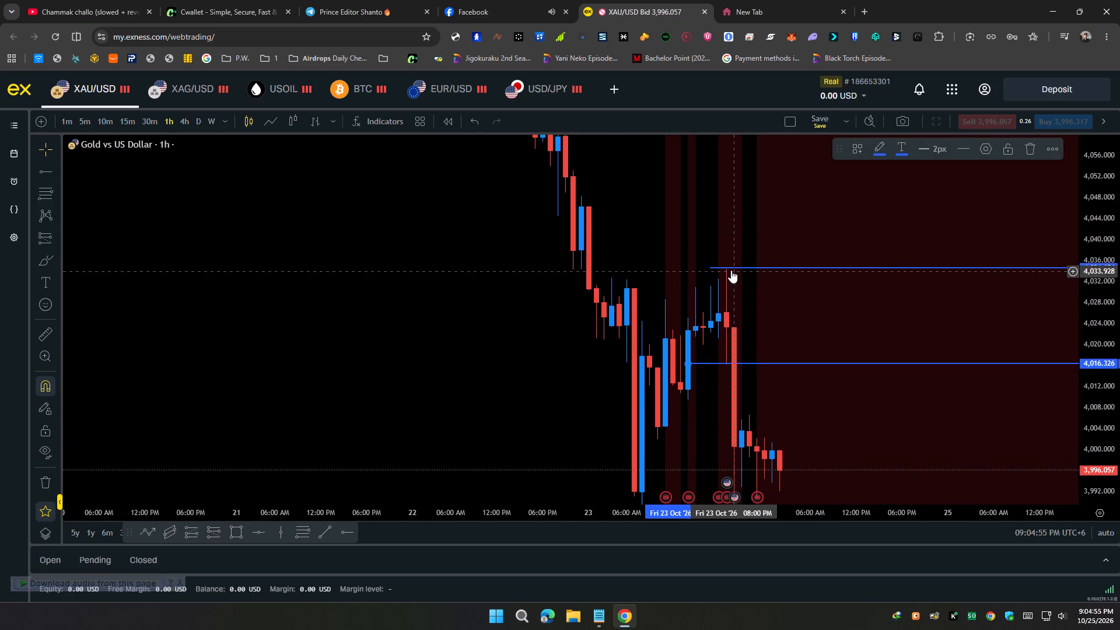
{"action": "left_click", "coordinate": [731, 270]}
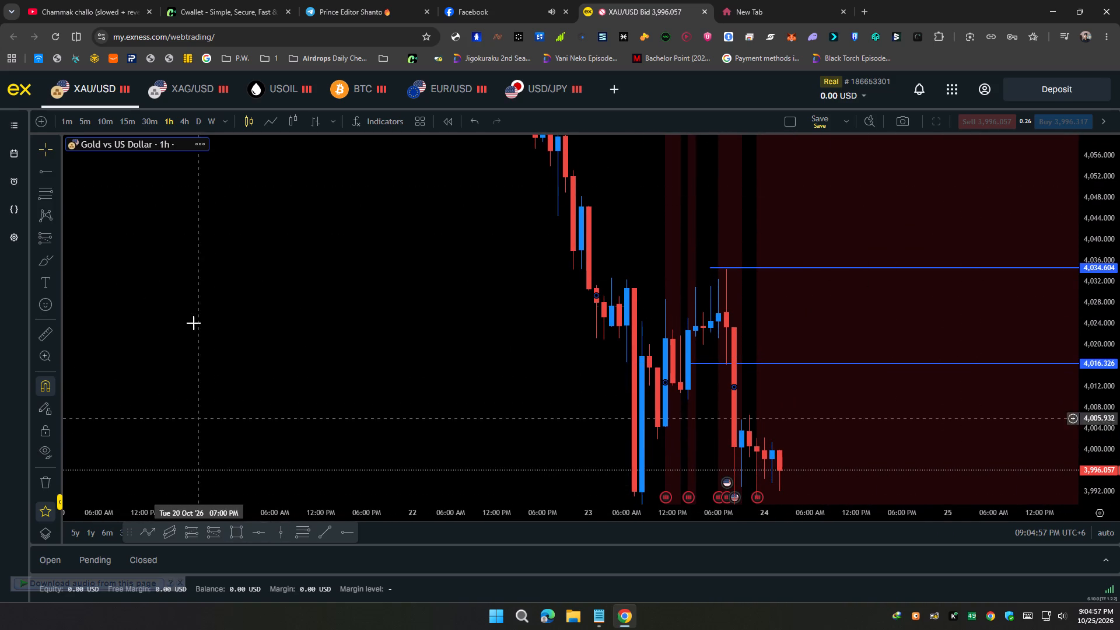
{"action": "left_click", "coordinate": [762, 269]}
{"action": "left_click", "coordinate": [1030, 146]}
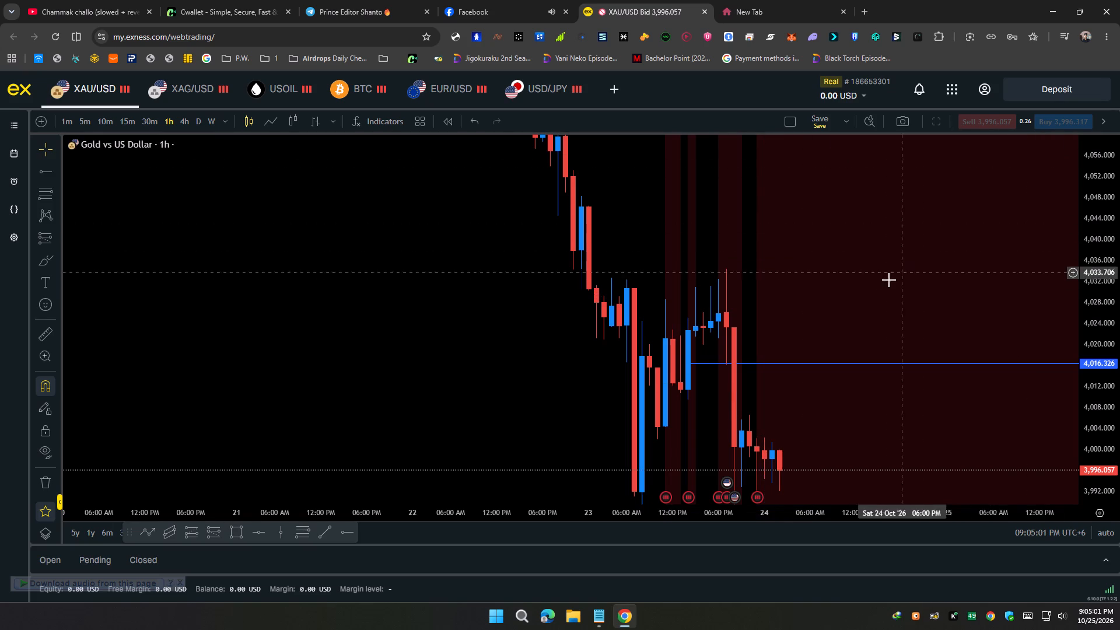
Examine the hourly price action from Fri 23 Oct back to 21–22 Oct for another key candle.
{"action": "left_click_drag", "start_coordinate": [866, 282], "coordinate": [744, 145]}
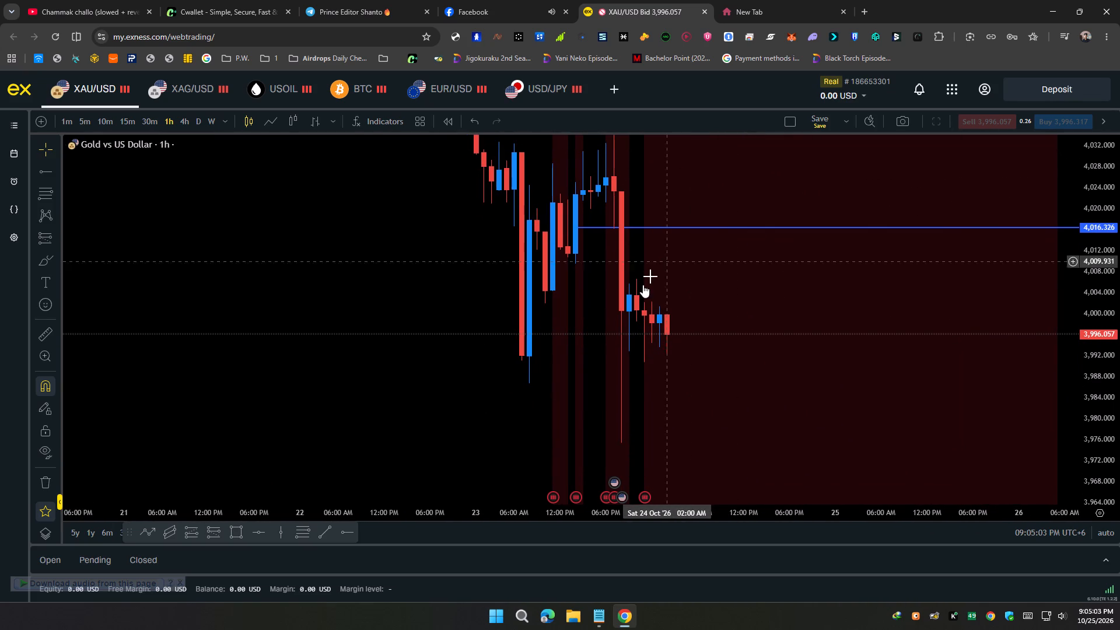
{"action": "left_click_drag", "start_coordinate": [640, 294], "coordinate": [726, 337]}
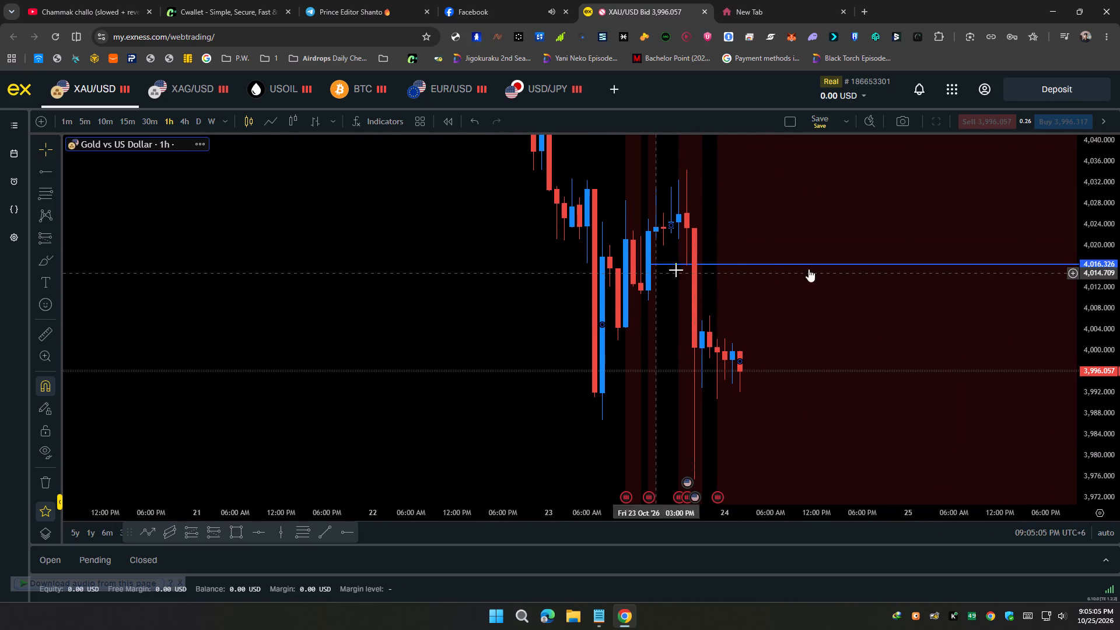
{"action": "scroll", "coordinate": [1119, 272], "scroll_direction": "down", "scroll_amount": 3}
{"action": "scroll", "coordinate": [1119, 272], "scroll_direction": "up", "scroll_amount": 2}
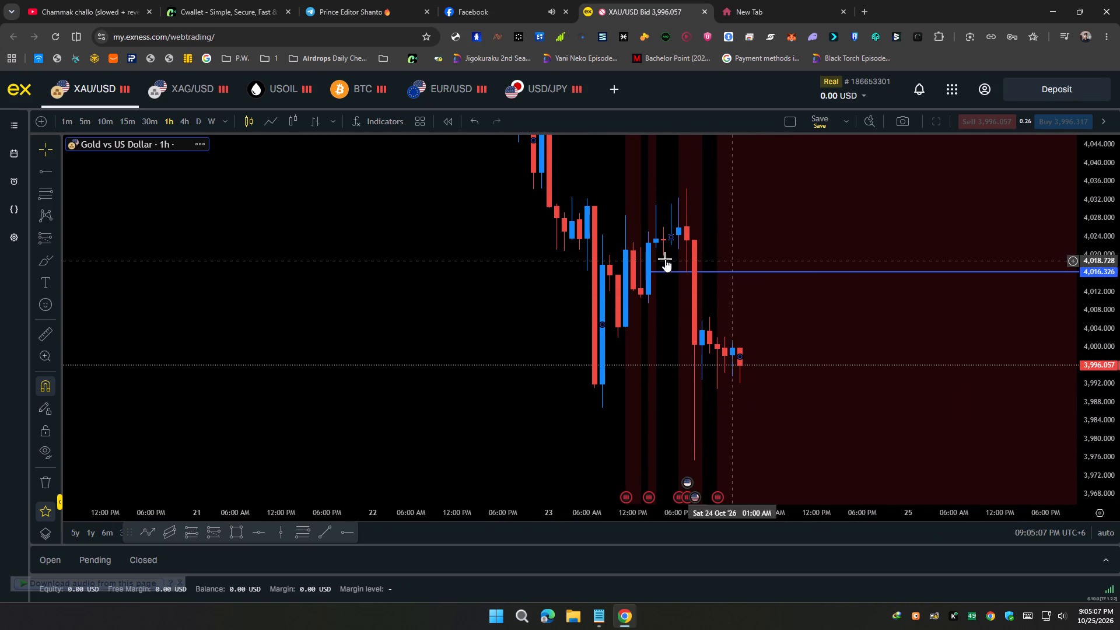
{"action": "scroll", "coordinate": [630, 265], "scroll_direction": "down", "scroll_amount": 5}
{"action": "left_click_drag", "start_coordinate": [616, 197], "coordinate": [653, 515]}
{"action": "left_click_drag", "start_coordinate": [504, 208], "coordinate": [573, 471]}
{"action": "left_click_drag", "start_coordinate": [505, 319], "coordinate": [538, 350]}
{"action": "scroll", "coordinate": [526, 345], "scroll_direction": "up", "scroll_amount": 6}
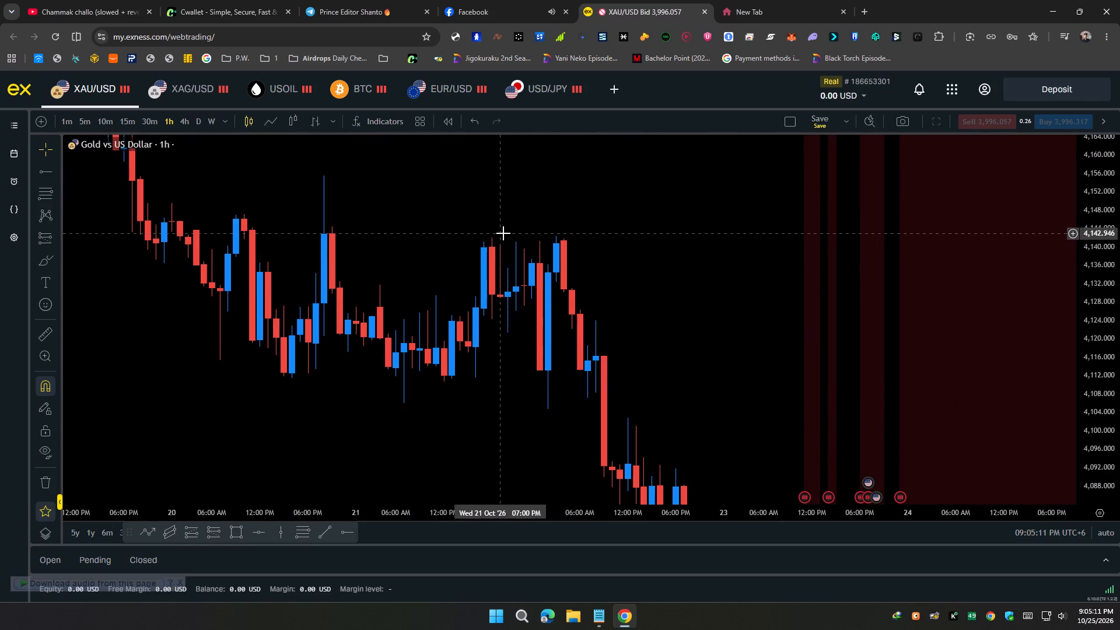
{"action": "left_click_drag", "start_coordinate": [513, 258], "coordinate": [565, 272]}
{"action": "scroll", "coordinate": [548, 276], "scroll_direction": "up", "scroll_amount": 3}
{"action": "left_click_drag", "start_coordinate": [688, 274], "coordinate": [786, 279]}
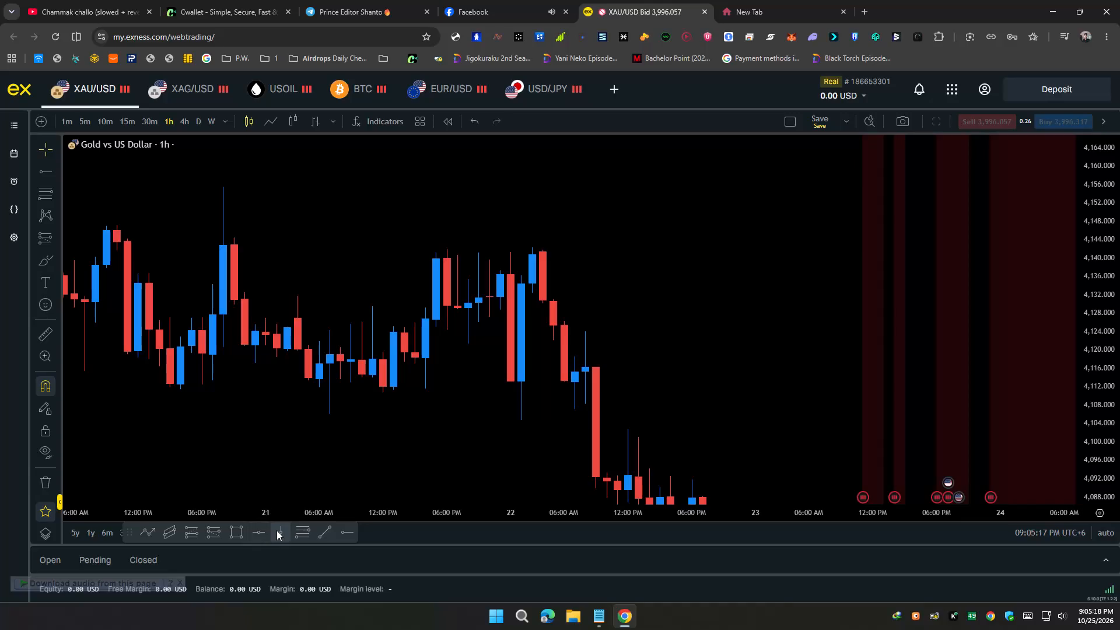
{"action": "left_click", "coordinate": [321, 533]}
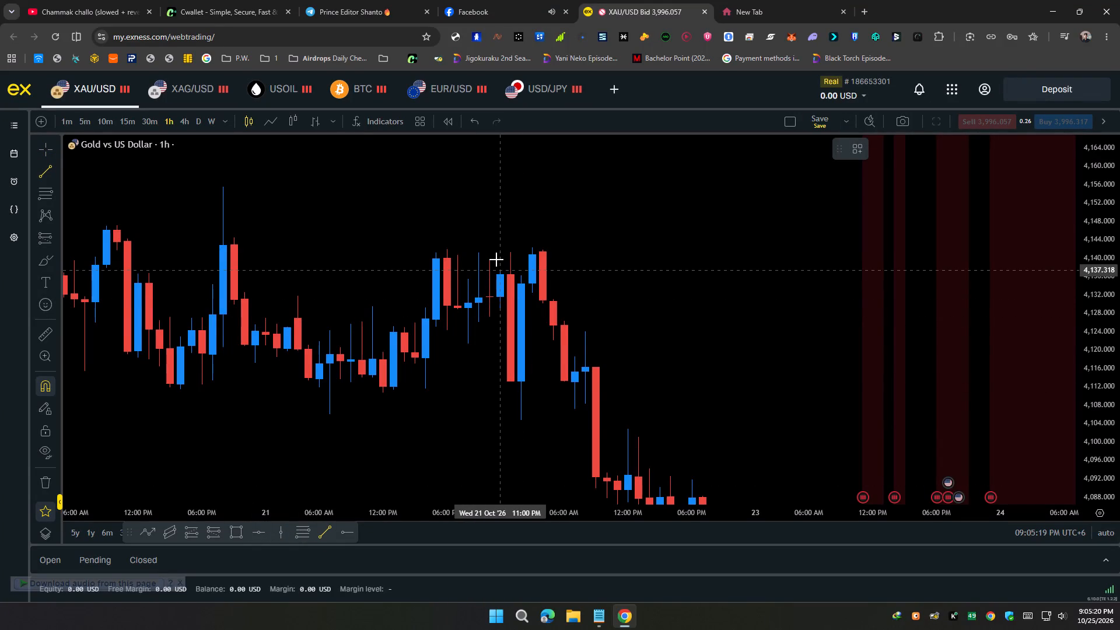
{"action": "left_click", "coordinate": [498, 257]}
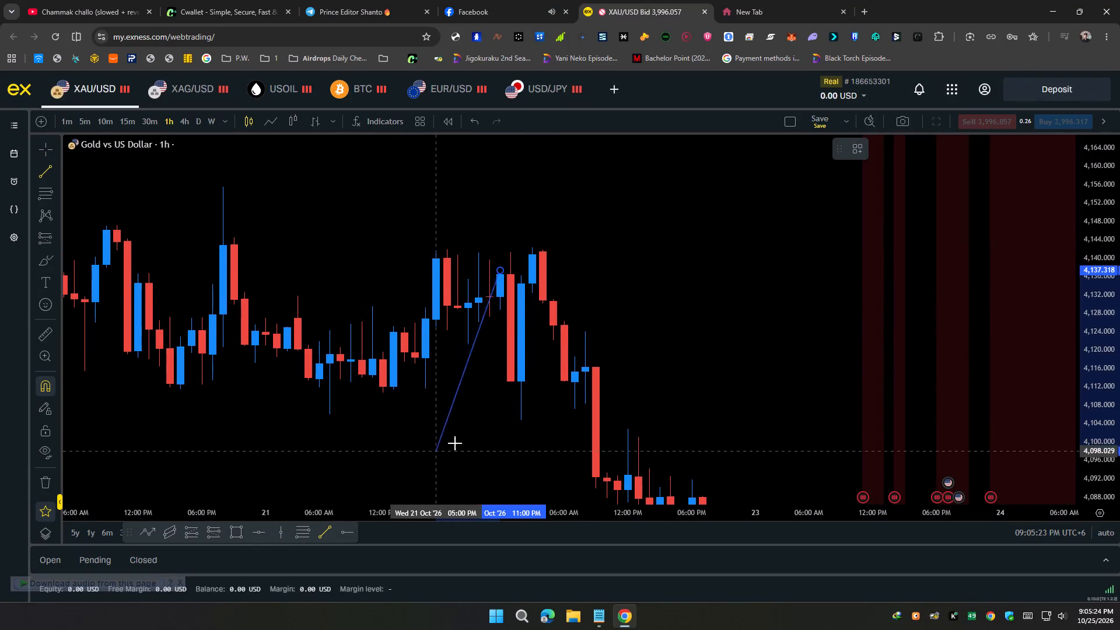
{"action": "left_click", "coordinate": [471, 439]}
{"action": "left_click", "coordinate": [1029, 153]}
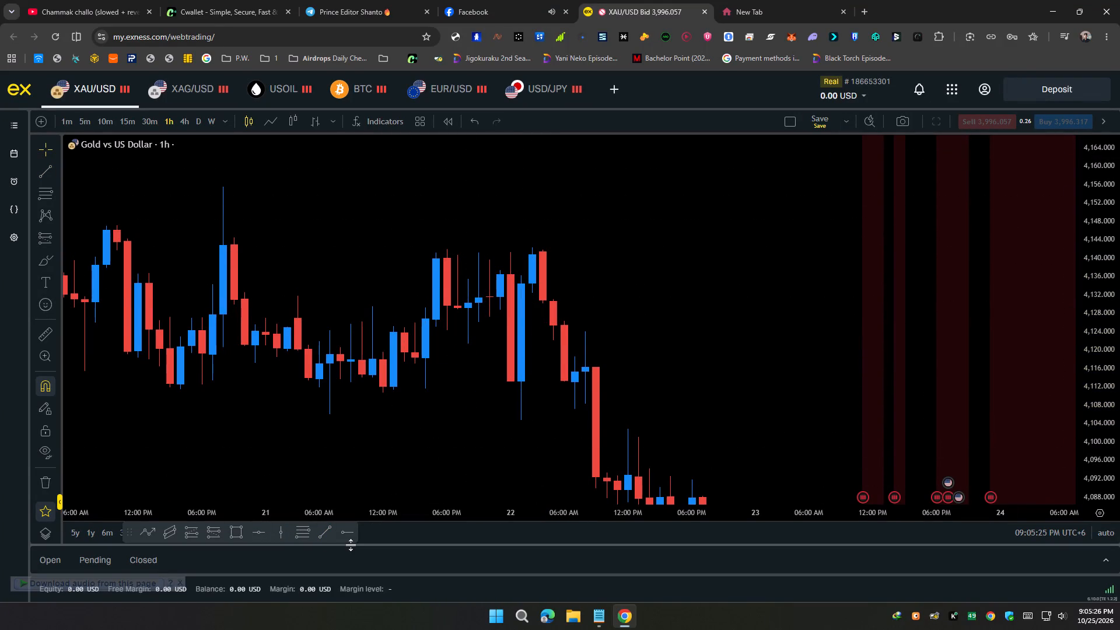
Draw horizontal rays at the high (4,137.318) and low (4,128.716) of the Wed 21 Oct 11:00 PM hourly candle.
{"action": "left_click", "coordinate": [349, 541]}
{"action": "left_click", "coordinate": [495, 251]}
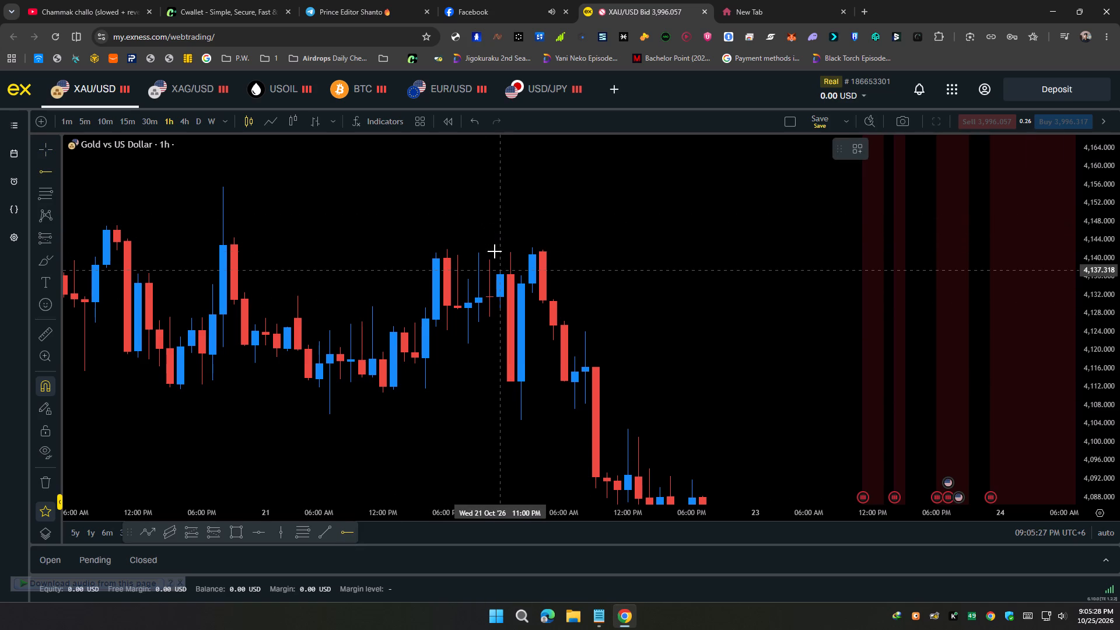
{"action": "left_click", "coordinate": [353, 531]}
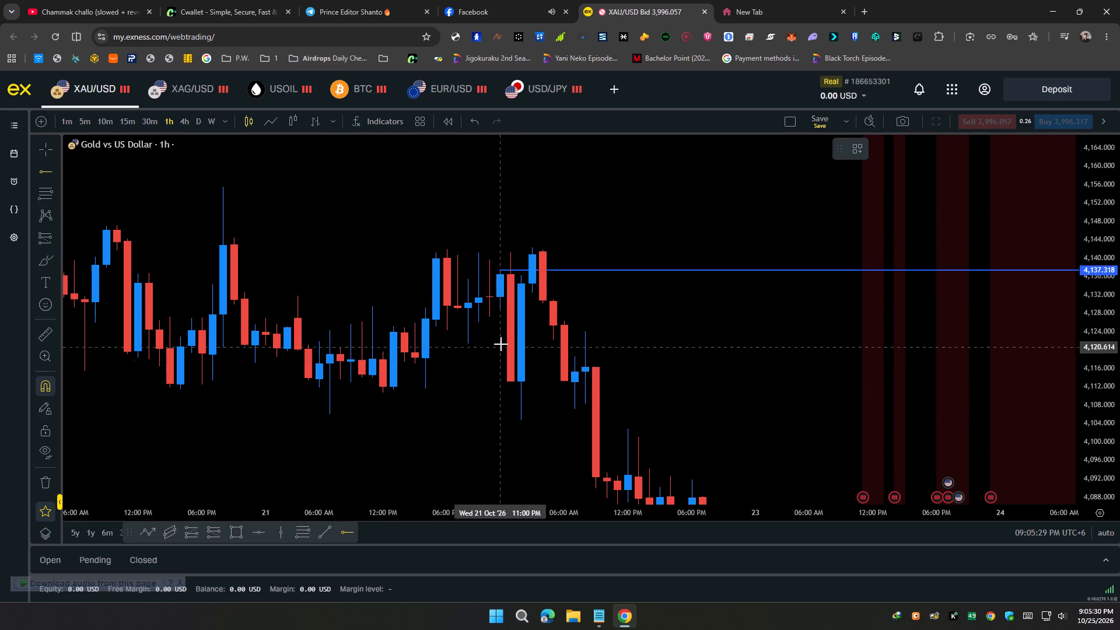
{"action": "left_click", "coordinate": [501, 327]}
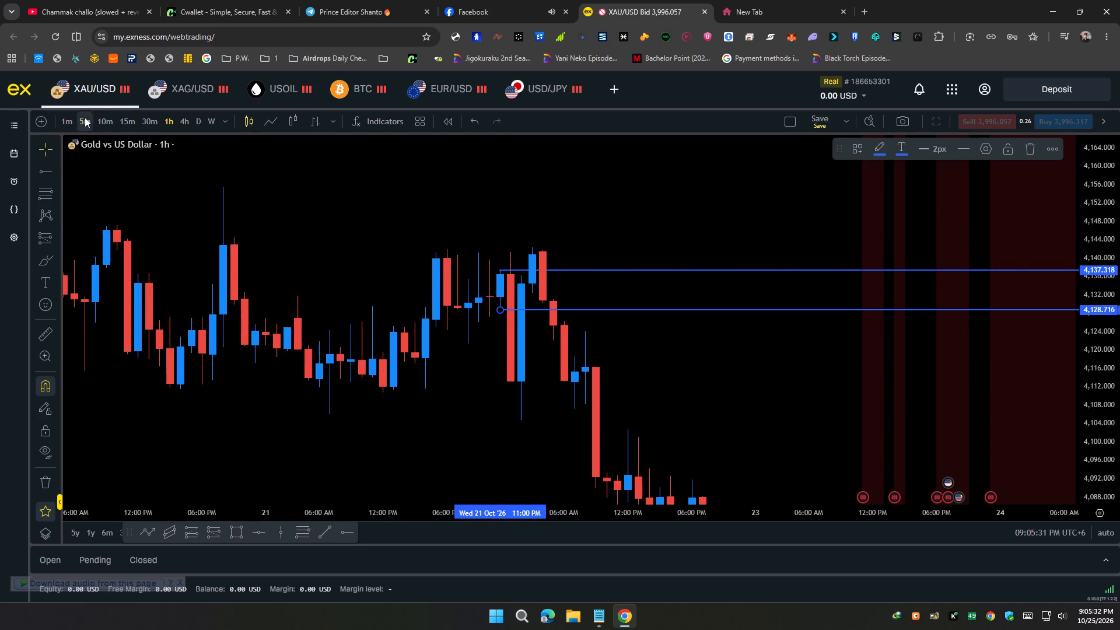
Examine the 1-minute price action around the two new rays, from Wed 21 Oct 11:00 PM into early Thu 22 Oct.
{"action": "left_click", "coordinate": [68, 121]}
{"action": "scroll", "coordinate": [252, 282], "scroll_direction": "down", "scroll_amount": 20}
{"action": "scroll", "coordinate": [252, 282], "scroll_direction": "down", "scroll_amount": 1}
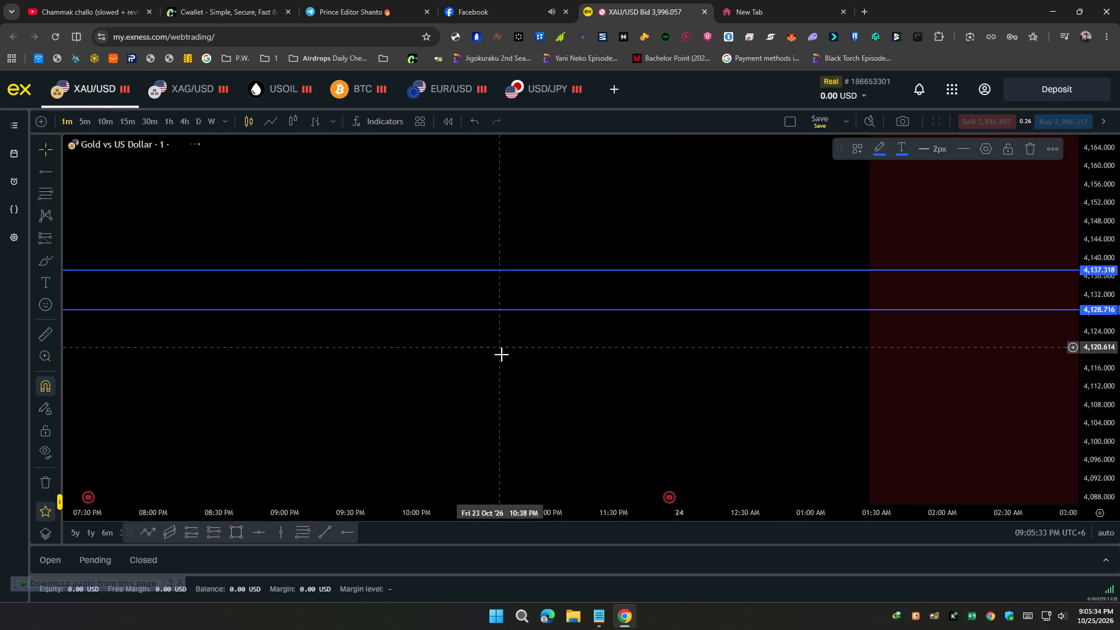
{"action": "scroll", "coordinate": [502, 355], "scroll_direction": "down", "scroll_amount": 20}
{"action": "scroll", "coordinate": [502, 355], "scroll_direction": "down", "scroll_amount": 16}
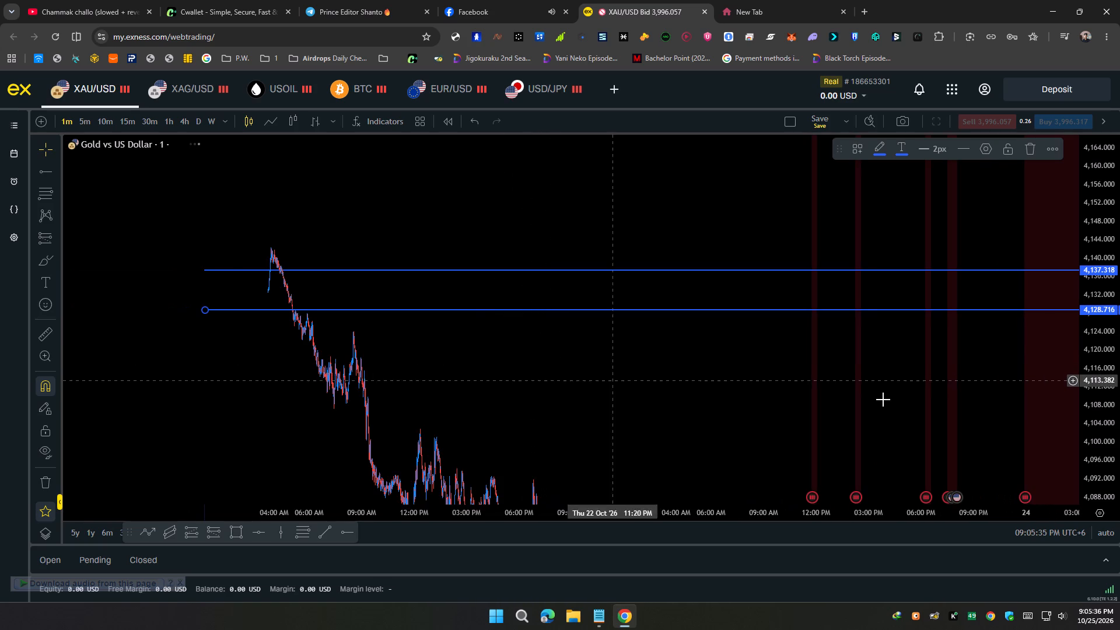
{"action": "scroll", "coordinate": [1119, 421], "scroll_direction": "up", "scroll_amount": 5}
{"action": "left_click_drag", "start_coordinate": [769, 444], "coordinate": [1119, 468]}
{"action": "scroll", "coordinate": [708, 439], "scroll_direction": "up", "scroll_amount": 6}
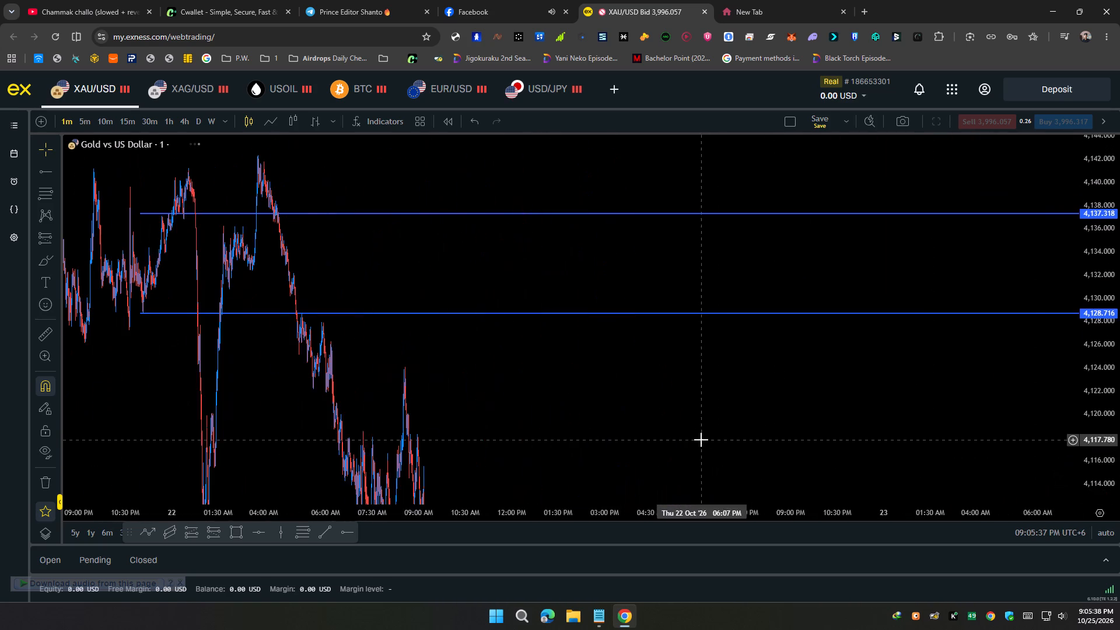
{"action": "left_click_drag", "start_coordinate": [391, 433], "coordinate": [1043, 450]}
{"action": "scroll", "coordinate": [836, 423], "scroll_direction": "up", "scroll_amount": 8}
{"action": "left_click_drag", "start_coordinate": [632, 425], "coordinate": [794, 422]}
{"action": "scroll", "coordinate": [788, 415], "scroll_direction": "up", "scroll_amount": 4}
{"action": "left_click_drag", "start_coordinate": [628, 444], "coordinate": [870, 461]}
{"action": "scroll", "coordinate": [690, 468], "scroll_direction": "up", "scroll_amount": 3}
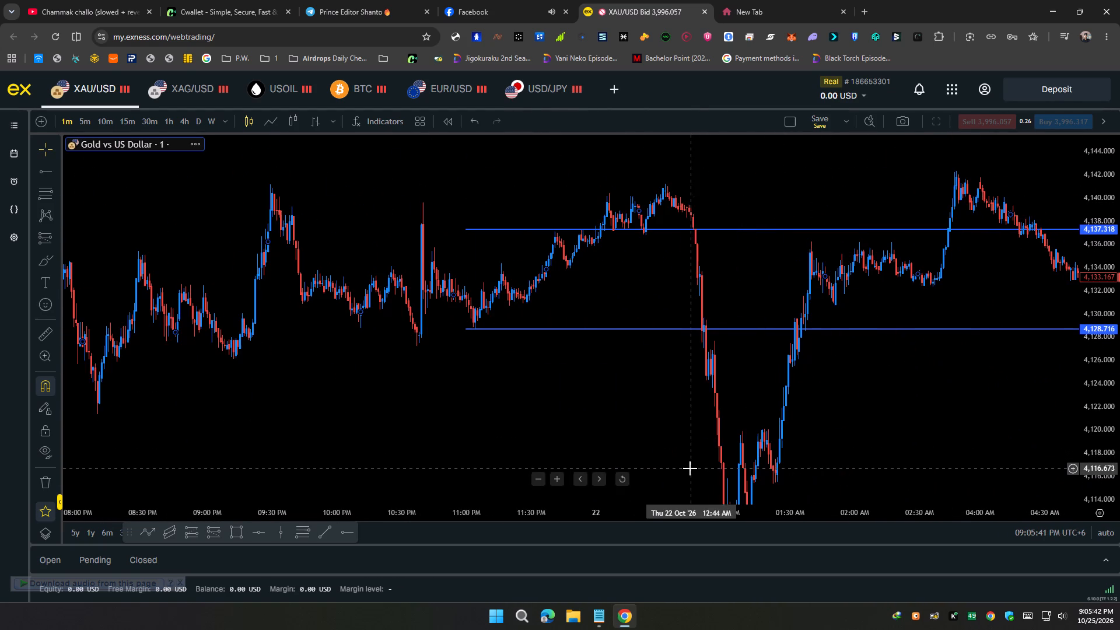
{"action": "left_click_drag", "start_coordinate": [517, 300], "coordinate": [572, 341]}
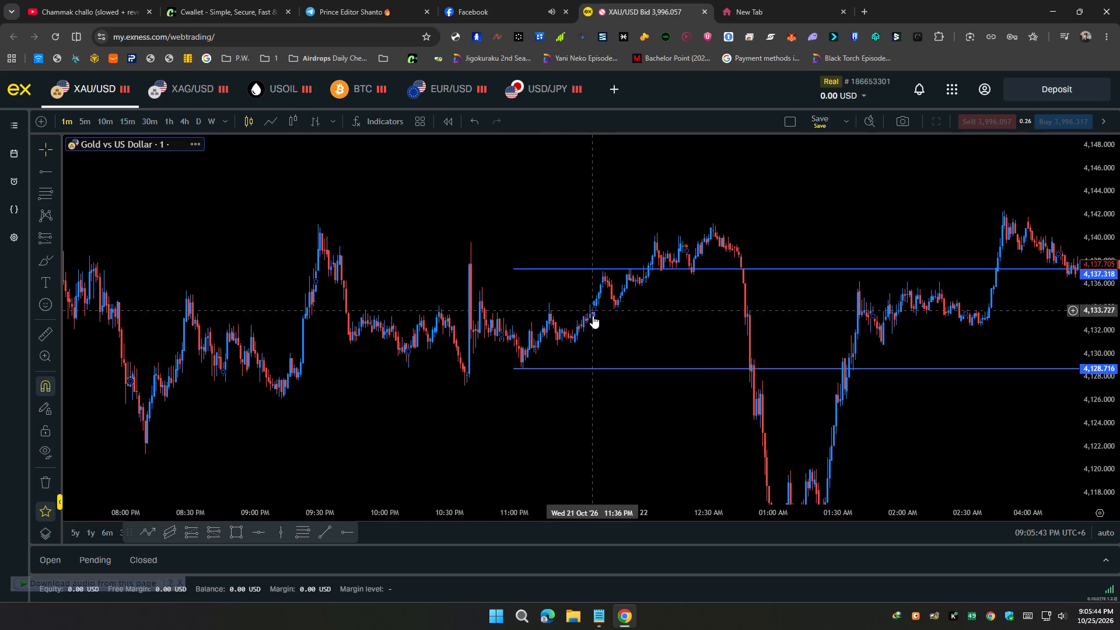
{"action": "scroll", "coordinate": [595, 321], "scroll_direction": "up", "scroll_amount": 3}
{"action": "scroll", "coordinate": [1119, 348], "scroll_direction": "up", "scroll_amount": 4}
{"action": "left_click_drag", "start_coordinate": [563, 351], "coordinate": [786, 406]}
{"action": "scroll", "coordinate": [610, 373], "scroll_direction": "up", "scroll_amount": 3}
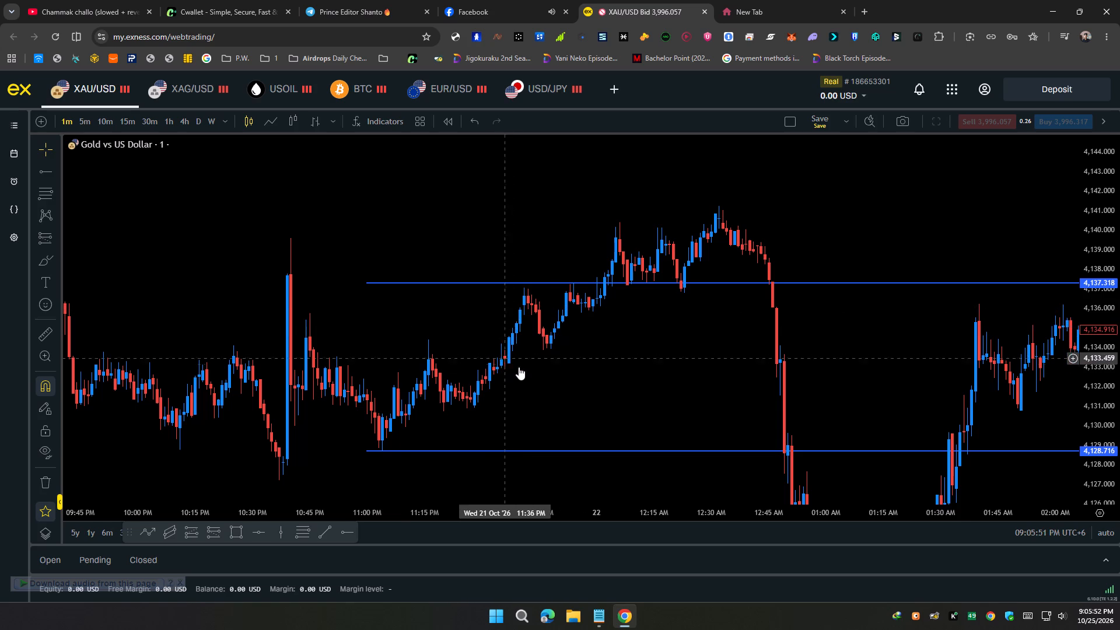
{"action": "left_click_drag", "start_coordinate": [519, 367], "coordinate": [631, 380]}
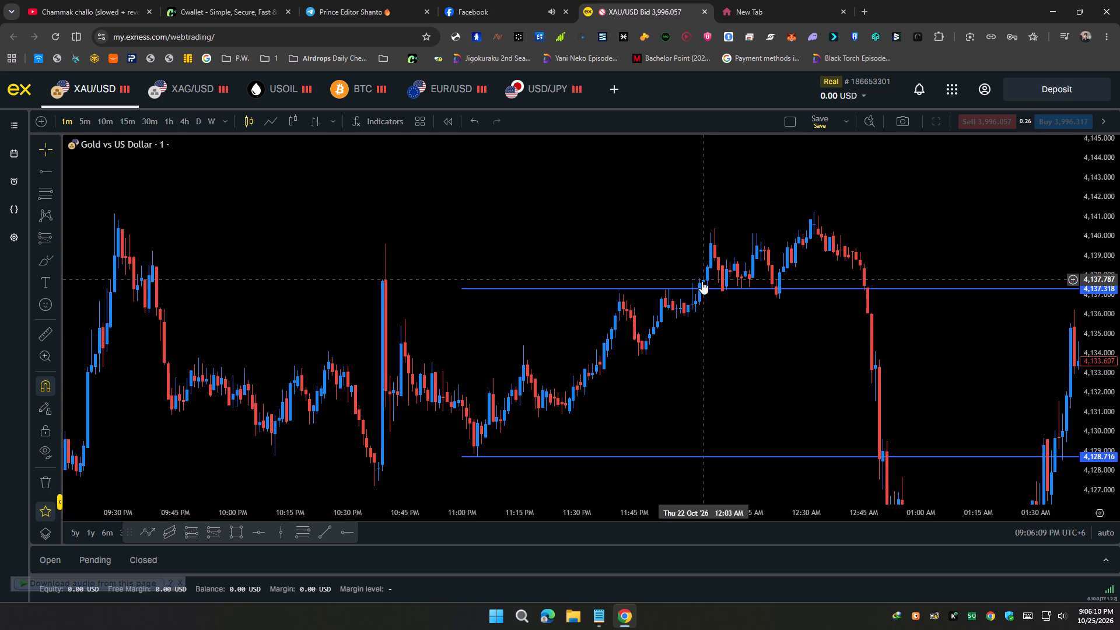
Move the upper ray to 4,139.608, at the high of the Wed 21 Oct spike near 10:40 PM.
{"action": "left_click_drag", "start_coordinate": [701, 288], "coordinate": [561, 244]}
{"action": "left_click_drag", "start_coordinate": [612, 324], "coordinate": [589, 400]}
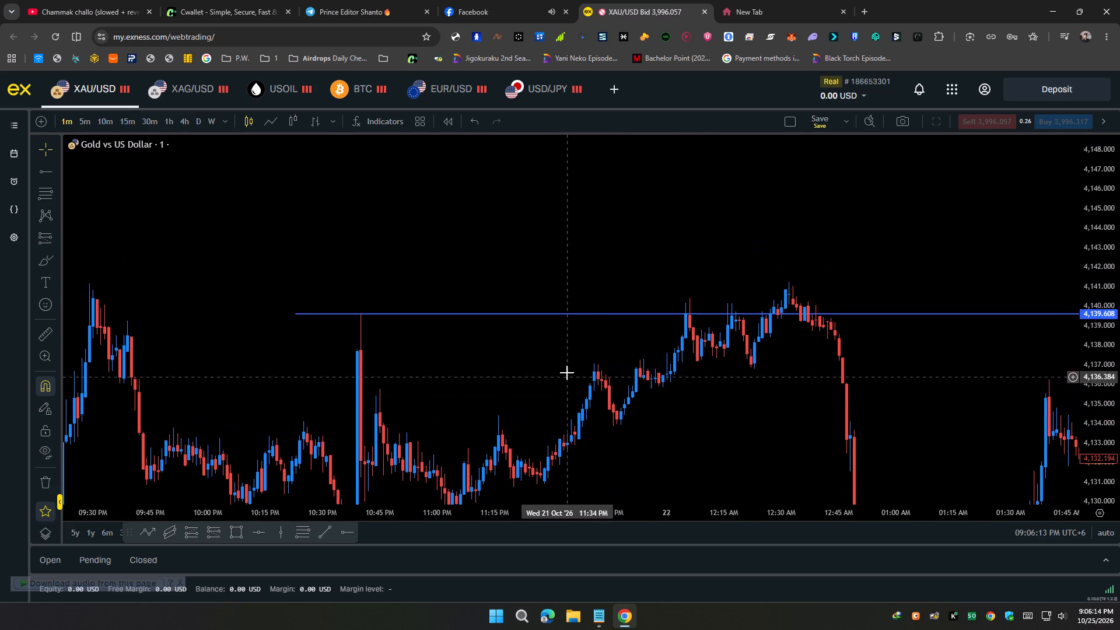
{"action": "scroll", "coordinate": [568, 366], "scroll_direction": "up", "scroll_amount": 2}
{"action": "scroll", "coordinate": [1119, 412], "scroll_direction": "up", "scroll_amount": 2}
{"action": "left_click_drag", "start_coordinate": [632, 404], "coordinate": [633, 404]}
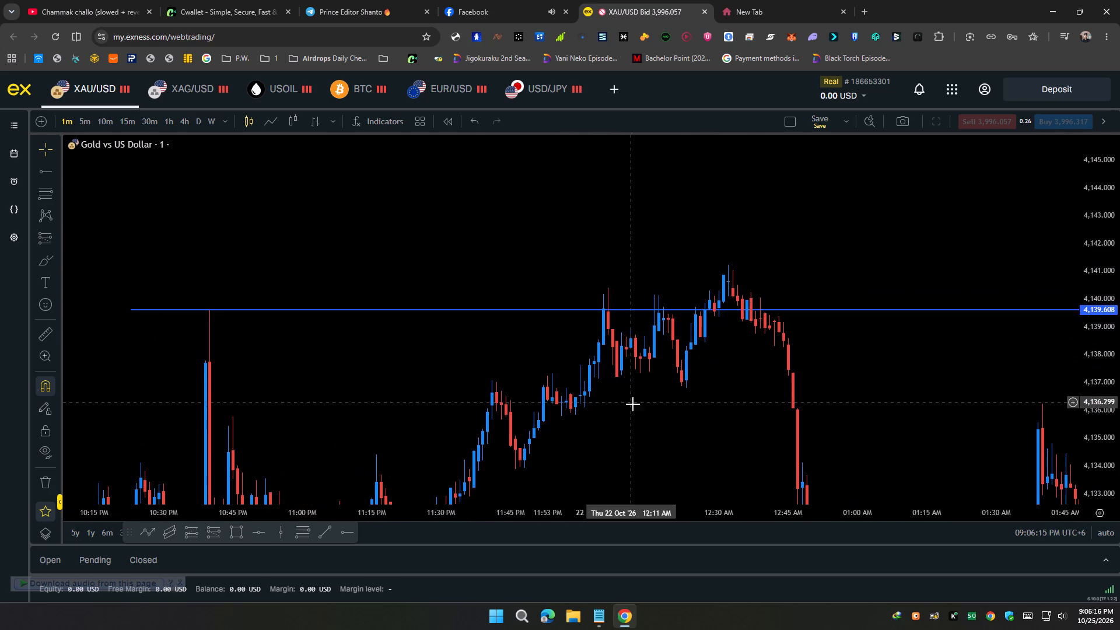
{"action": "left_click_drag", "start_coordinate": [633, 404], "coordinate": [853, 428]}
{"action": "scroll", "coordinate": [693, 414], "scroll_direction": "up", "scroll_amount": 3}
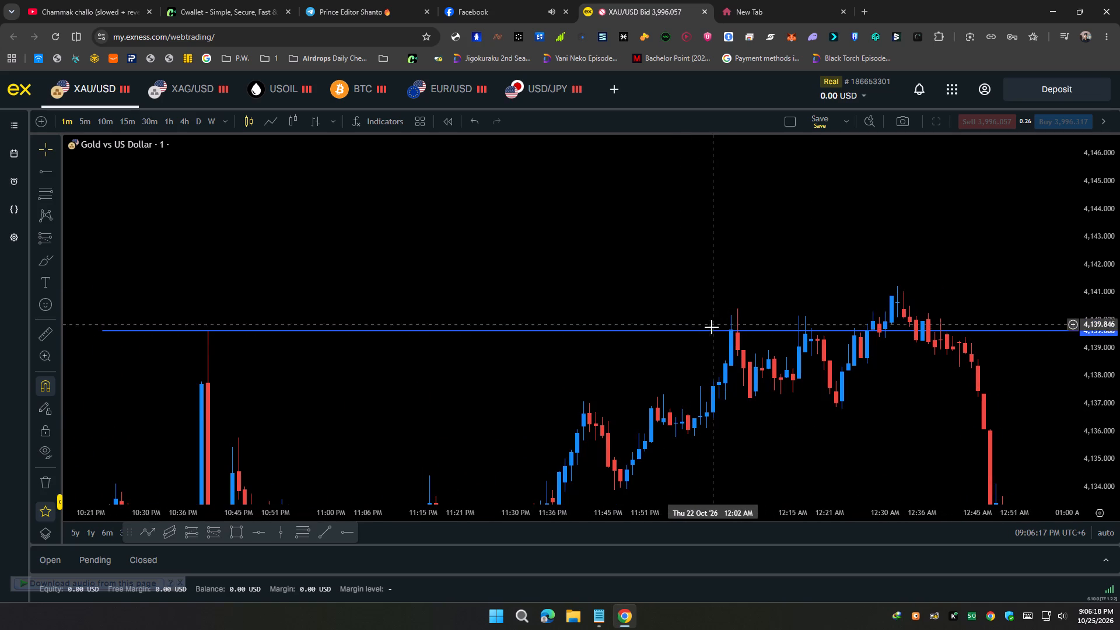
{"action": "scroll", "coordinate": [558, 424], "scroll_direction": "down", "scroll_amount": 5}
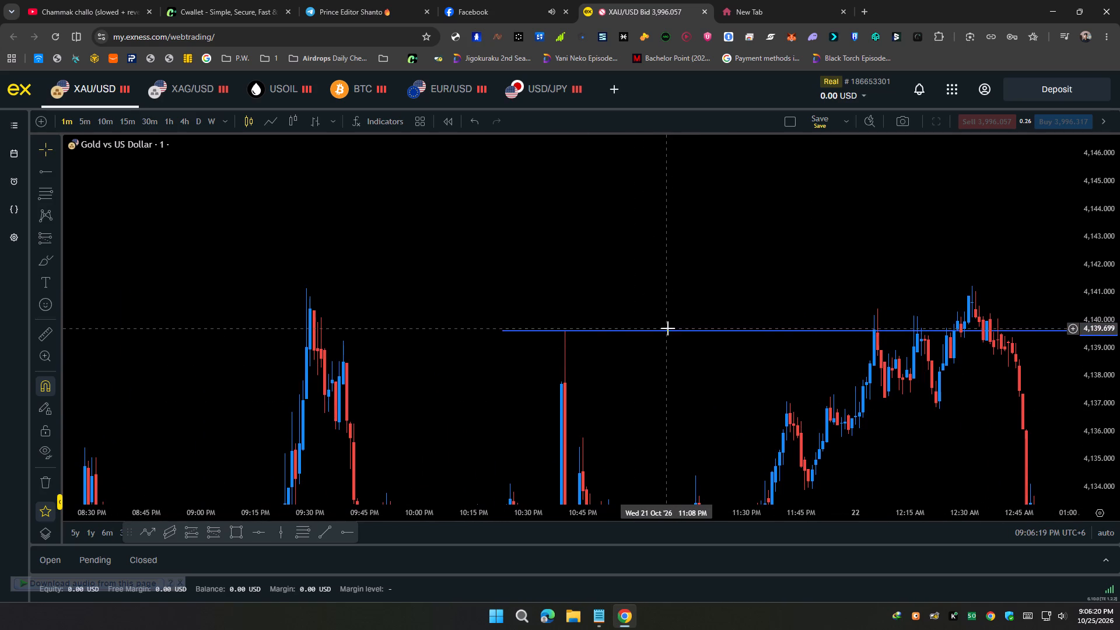
Move the upper ray to 4,141.147, starting at 08:58 PM on Wed 21 Oct, level with the high near 09:30 PM.
{"action": "left_click_drag", "start_coordinate": [663, 330], "coordinate": [398, 339]}
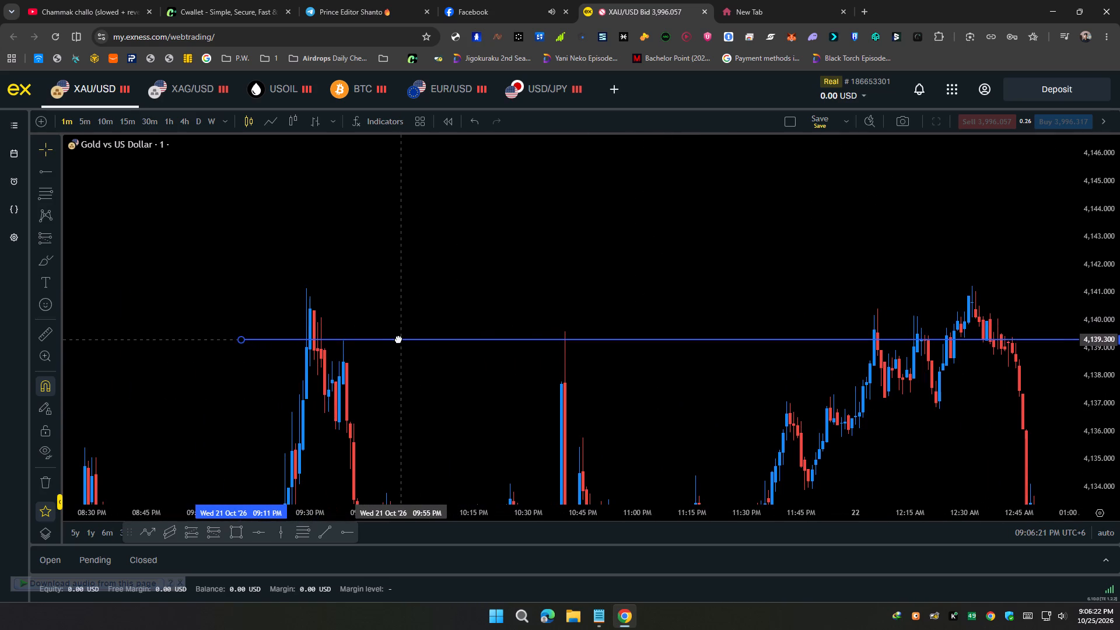
{"action": "left_click_drag", "start_coordinate": [398, 339], "coordinate": [386, 331]}
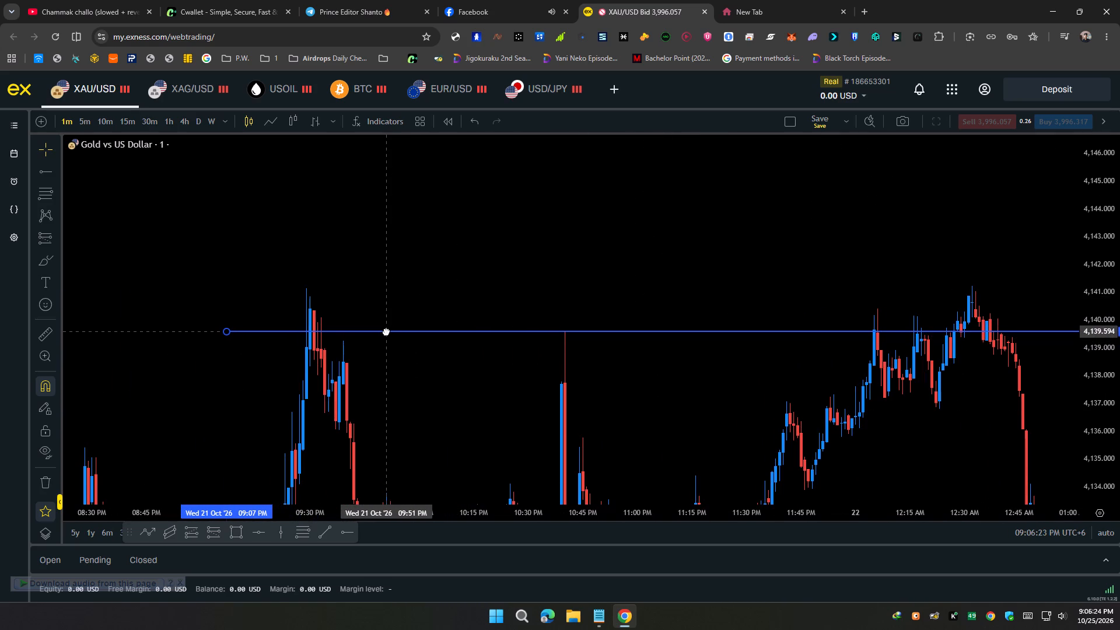
{"action": "left_click_drag", "start_coordinate": [386, 331], "coordinate": [353, 288]}
Place a short position just below the upper ray at 12:33 AM on Thu 22 Oct, with entry 4,140.113.
{"action": "scroll", "coordinate": [803, 379], "scroll_direction": "up", "scroll_amount": 9}
{"action": "scroll", "coordinate": [782, 387], "scroll_direction": "down", "scroll_amount": 6}
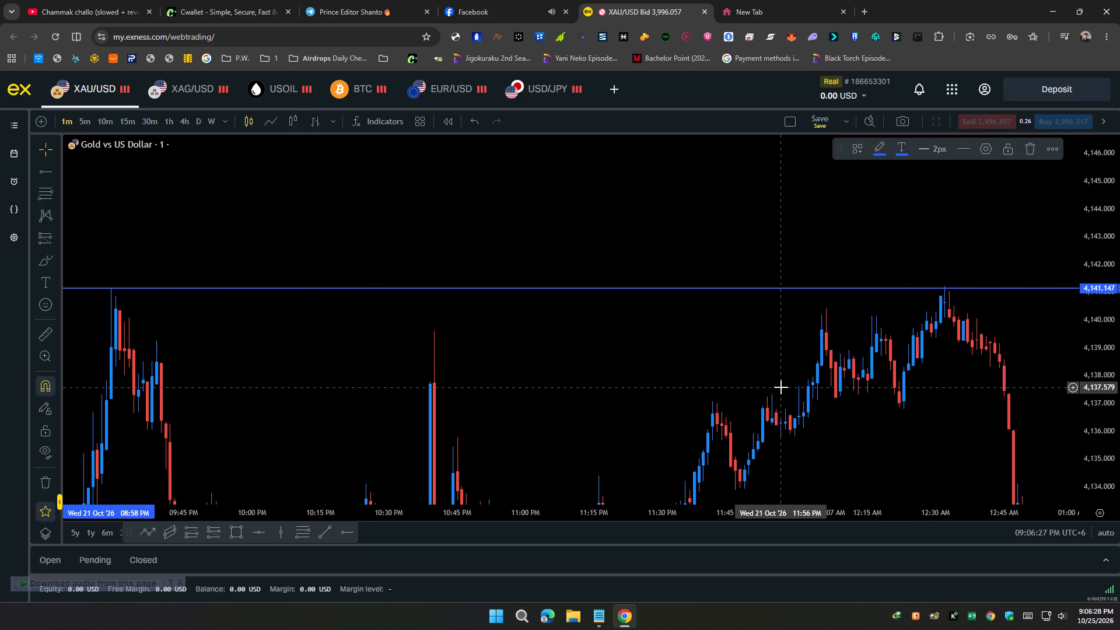
{"action": "scroll", "coordinate": [1119, 411], "scroll_direction": "down", "scroll_amount": 5}
{"action": "scroll", "coordinate": [830, 401], "scroll_direction": "down", "scroll_amount": 1}
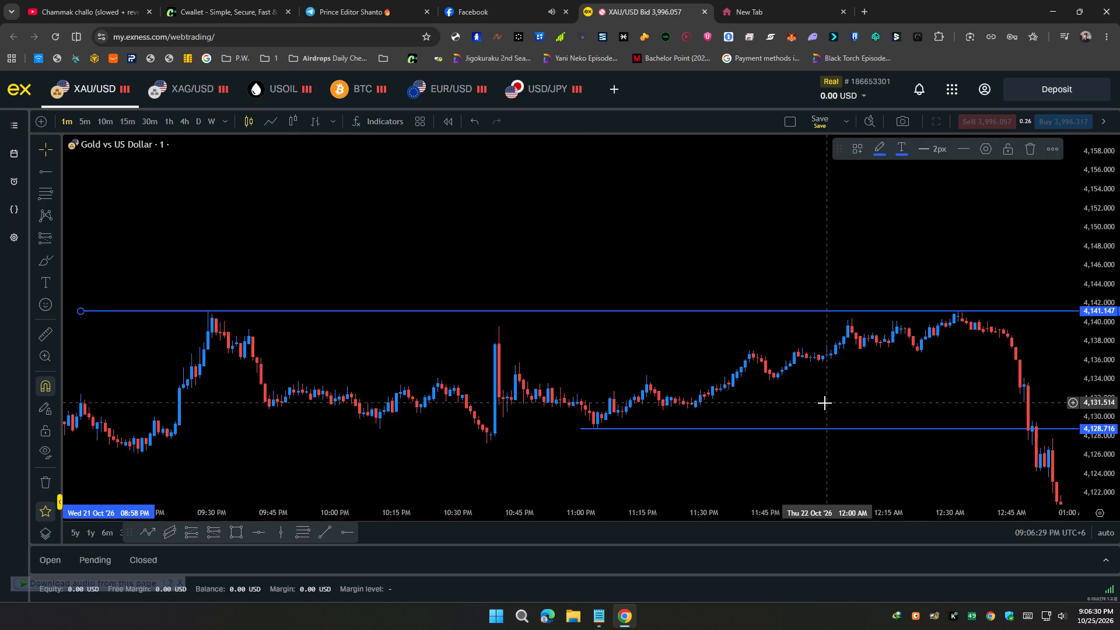
{"action": "scroll", "coordinate": [825, 403], "scroll_direction": "down", "scroll_amount": 2}
{"action": "scroll", "coordinate": [949, 401], "scroll_direction": "up", "scroll_amount": 9}
{"action": "left_click_drag", "start_coordinate": [947, 386], "coordinate": [751, 385]}
{"action": "scroll", "coordinate": [740, 383], "scroll_direction": "up", "scroll_amount": 3}
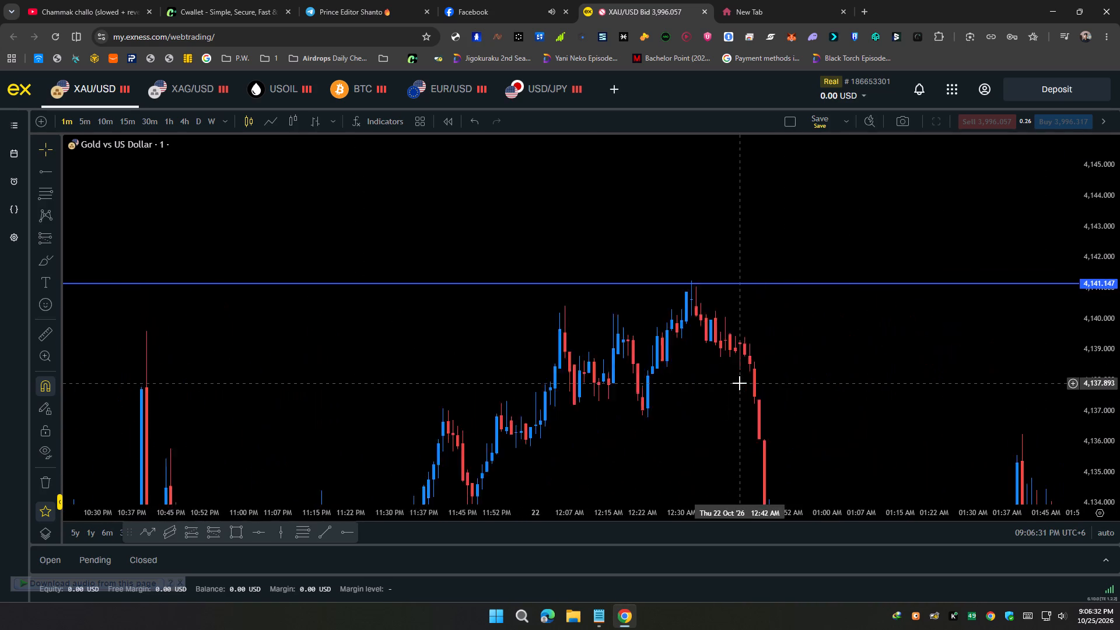
{"action": "scroll", "coordinate": [740, 383], "scroll_direction": "up", "scroll_amount": 1}
{"action": "left_click_drag", "start_coordinate": [694, 390], "coordinate": [785, 369]}
{"action": "scroll", "coordinate": [789, 370], "scroll_direction": "up", "scroll_amount": 5}
{"action": "left_click_drag", "start_coordinate": [590, 383], "coordinate": [718, 387]}
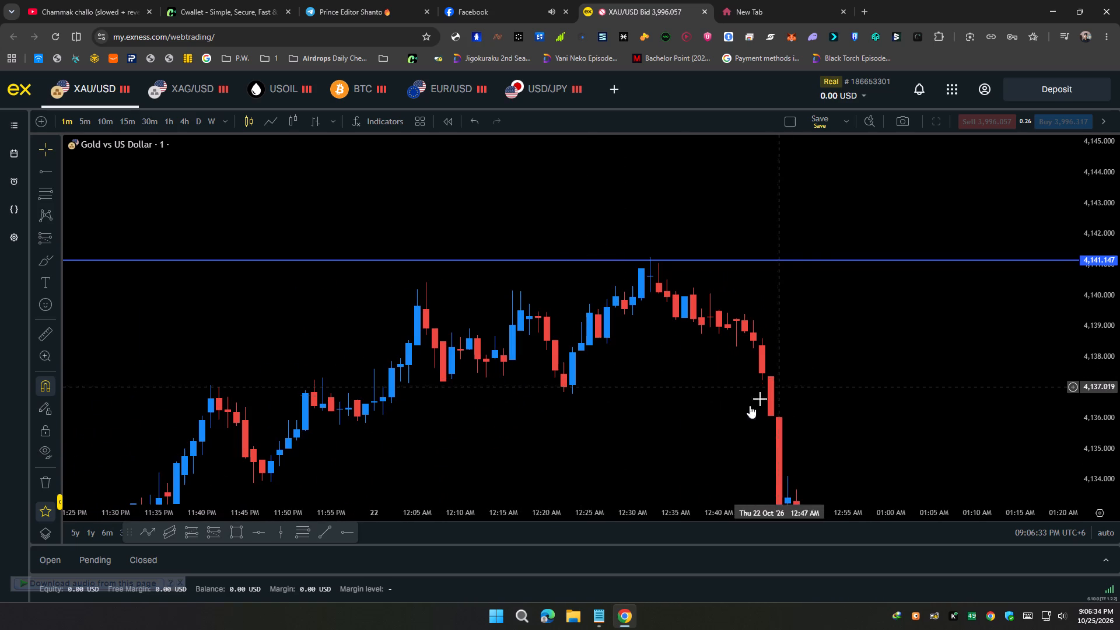
{"action": "left_click", "coordinate": [214, 537]}
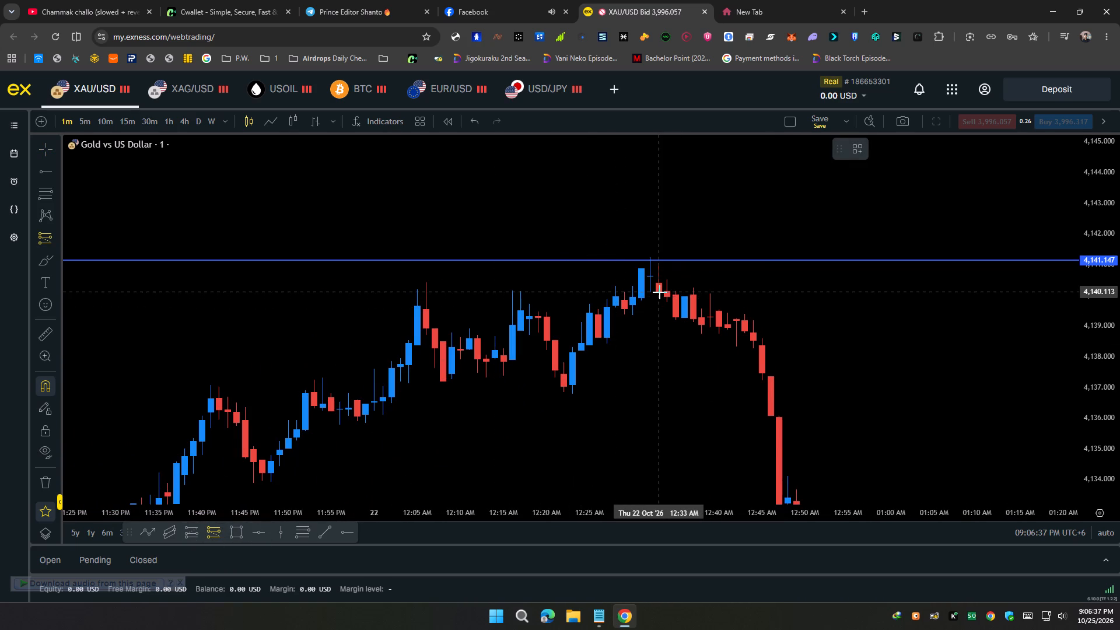
{"action": "left_click", "coordinate": [660, 292]}
Lower the new short position's stop level closer to its entry.
{"action": "scroll", "coordinate": [1119, 239], "scroll_direction": "down", "scroll_amount": 6}
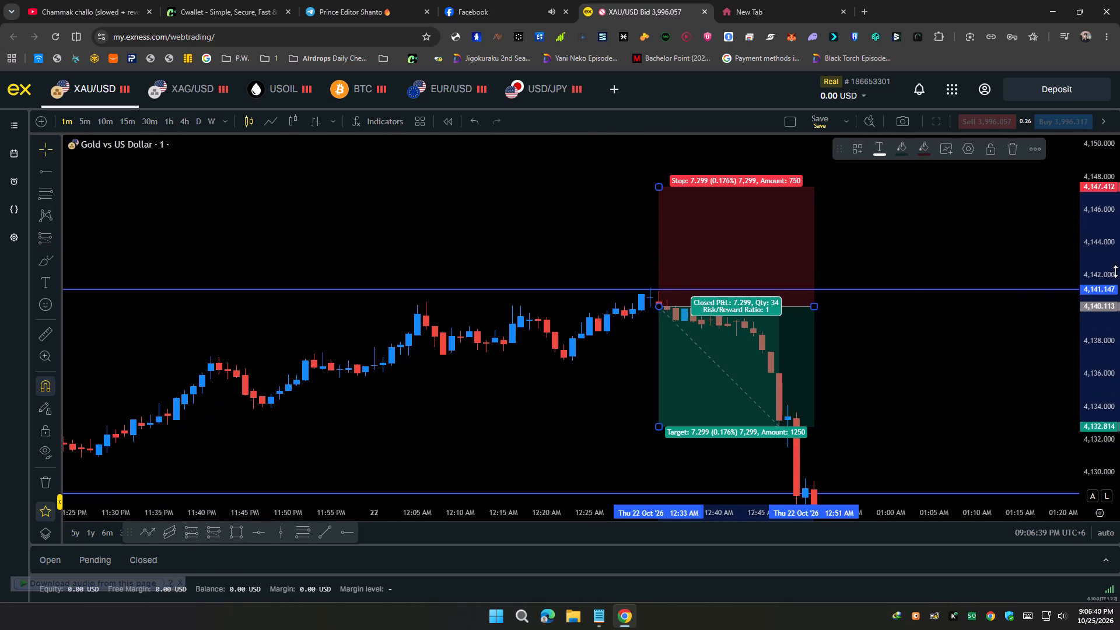
{"action": "left_click_drag", "start_coordinate": [656, 190], "coordinate": [657, 215]}
{"action": "left_click_drag", "start_coordinate": [614, 369], "coordinate": [495, 218]}
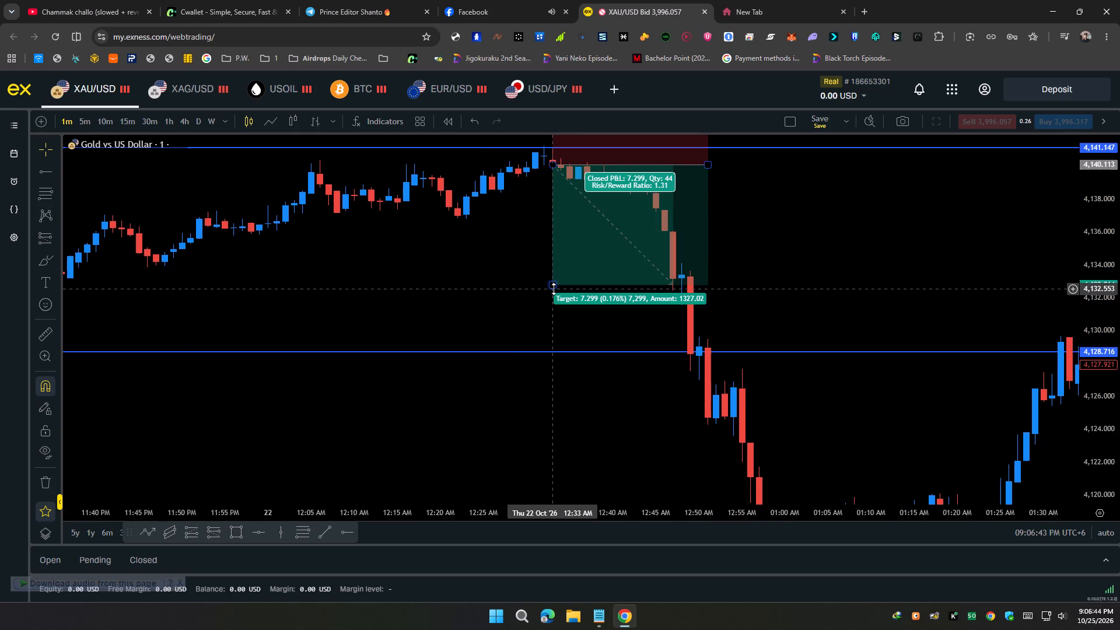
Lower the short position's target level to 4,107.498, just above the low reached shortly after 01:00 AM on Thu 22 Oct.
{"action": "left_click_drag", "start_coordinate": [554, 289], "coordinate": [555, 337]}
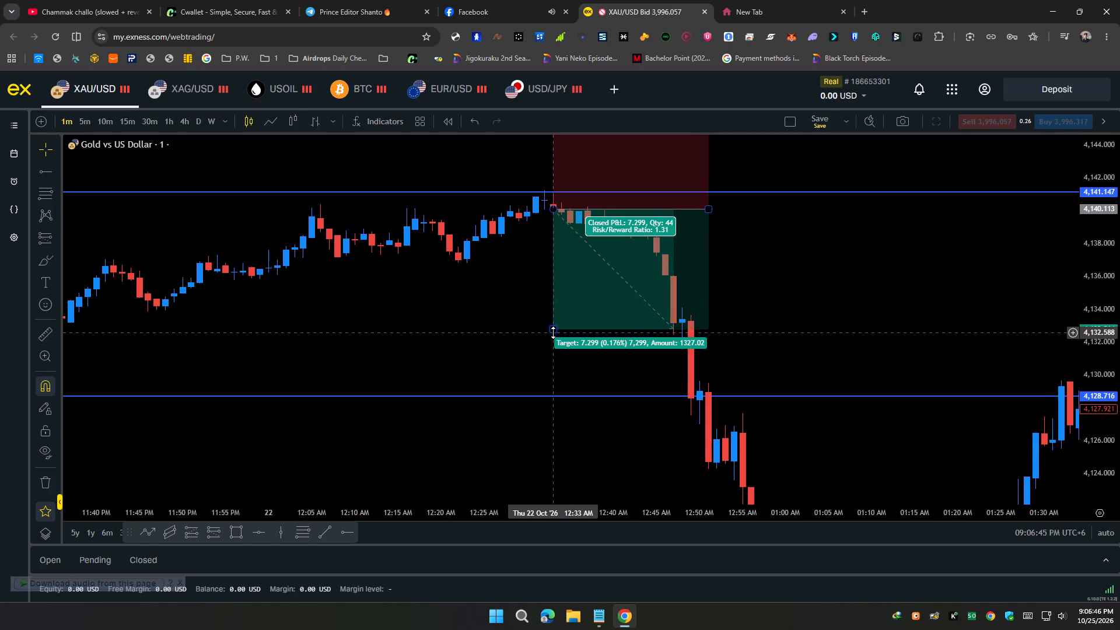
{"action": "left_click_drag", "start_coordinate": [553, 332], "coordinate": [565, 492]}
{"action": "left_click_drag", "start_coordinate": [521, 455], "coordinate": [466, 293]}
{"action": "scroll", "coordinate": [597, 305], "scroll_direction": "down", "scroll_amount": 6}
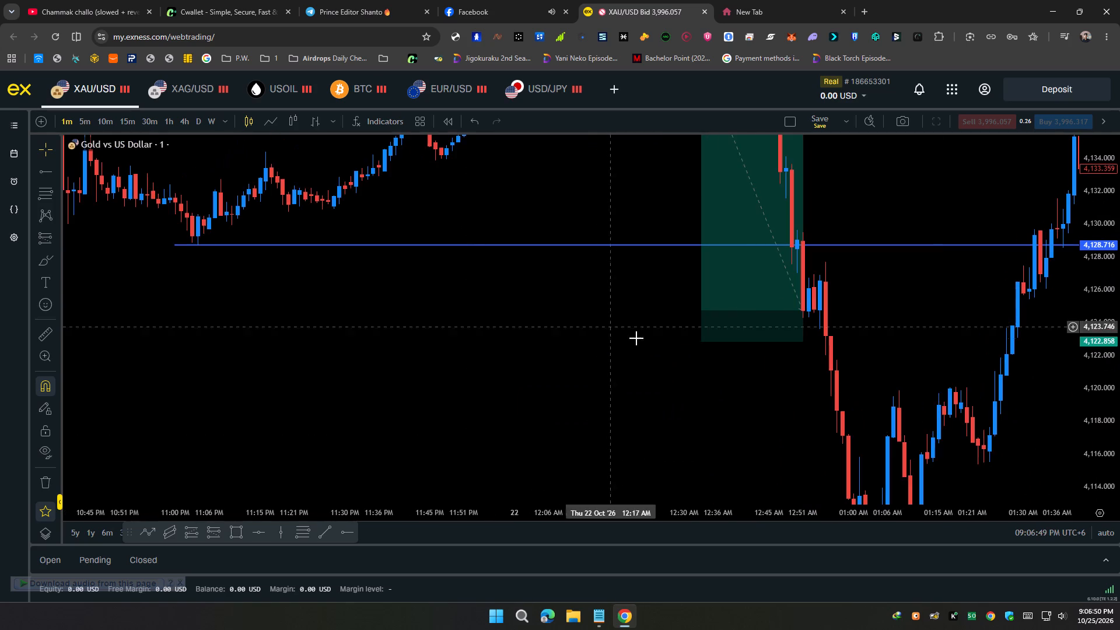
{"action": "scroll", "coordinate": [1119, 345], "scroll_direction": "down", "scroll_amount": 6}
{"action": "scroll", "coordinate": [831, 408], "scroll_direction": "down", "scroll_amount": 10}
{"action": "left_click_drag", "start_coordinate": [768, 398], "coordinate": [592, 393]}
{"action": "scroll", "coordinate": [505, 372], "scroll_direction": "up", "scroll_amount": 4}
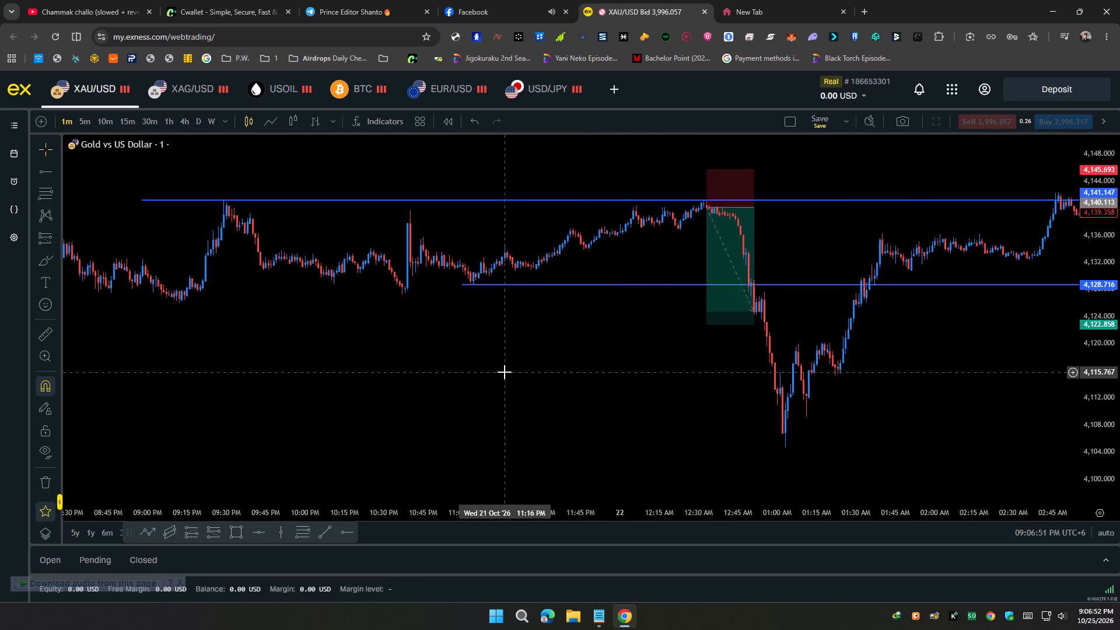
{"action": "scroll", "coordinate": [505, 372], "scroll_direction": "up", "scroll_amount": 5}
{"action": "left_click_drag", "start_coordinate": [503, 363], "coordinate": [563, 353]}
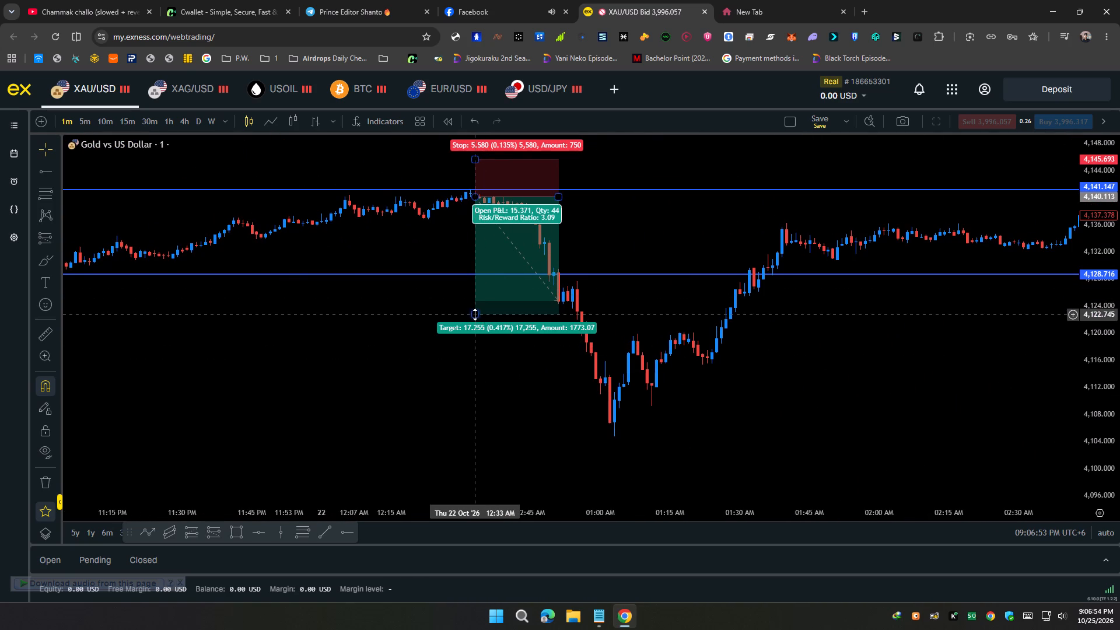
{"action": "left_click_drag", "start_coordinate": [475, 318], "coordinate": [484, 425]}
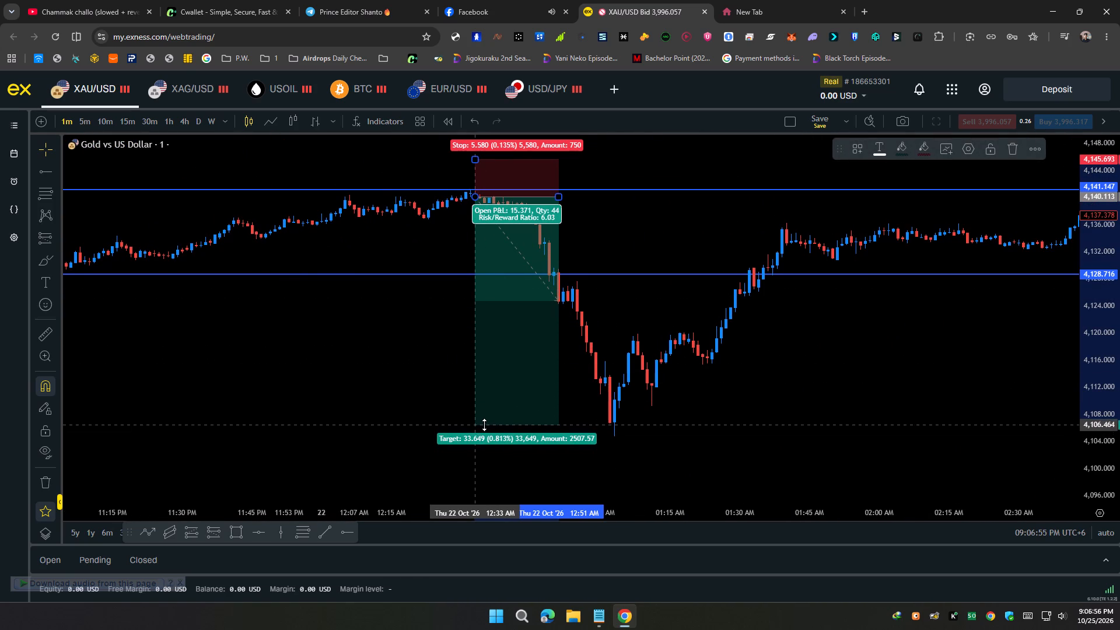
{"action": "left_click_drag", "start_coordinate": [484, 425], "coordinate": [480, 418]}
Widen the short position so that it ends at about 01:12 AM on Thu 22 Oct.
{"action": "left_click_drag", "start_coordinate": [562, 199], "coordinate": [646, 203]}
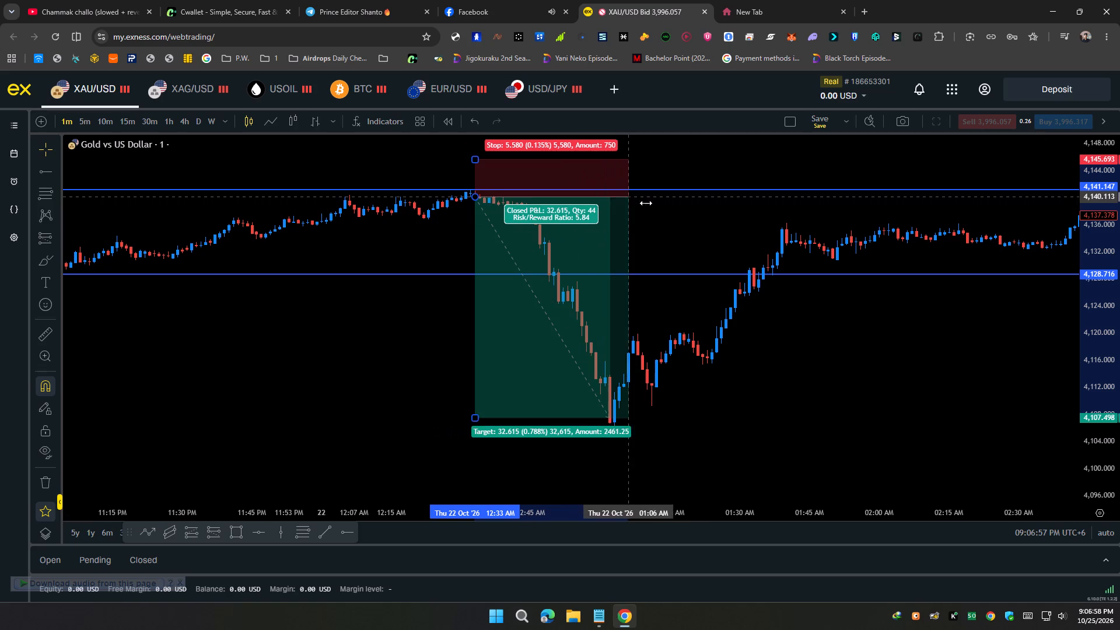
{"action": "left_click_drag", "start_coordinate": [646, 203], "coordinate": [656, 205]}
Delete the short position that starts at 12:33 AM on Thu 22 Oct from the XAU/USD chart.
{"action": "scroll", "coordinate": [356, 206], "scroll_direction": "down", "scroll_amount": 7}
{"action": "scroll", "coordinate": [1119, 308], "scroll_direction": "up", "scroll_amount": 5}
{"action": "left_click_drag", "start_coordinate": [664, 318], "coordinate": [617, 428]}
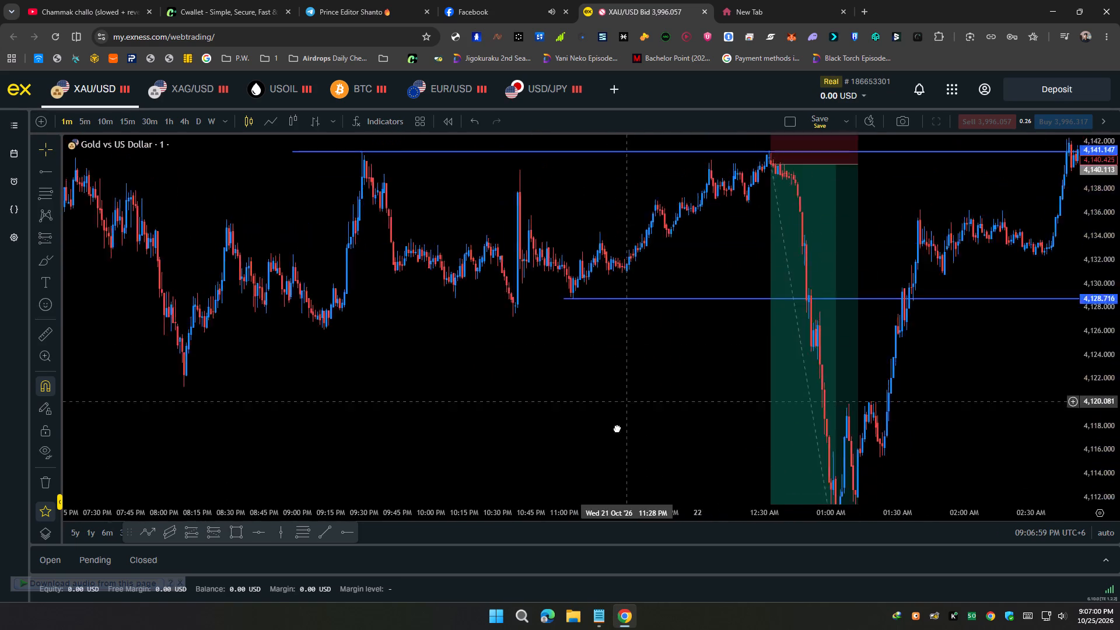
{"action": "left_click_drag", "start_coordinate": [617, 428], "coordinate": [575, 491]}
{"action": "left_click", "coordinate": [767, 295]}
{"action": "left_click", "coordinate": [1017, 144]}
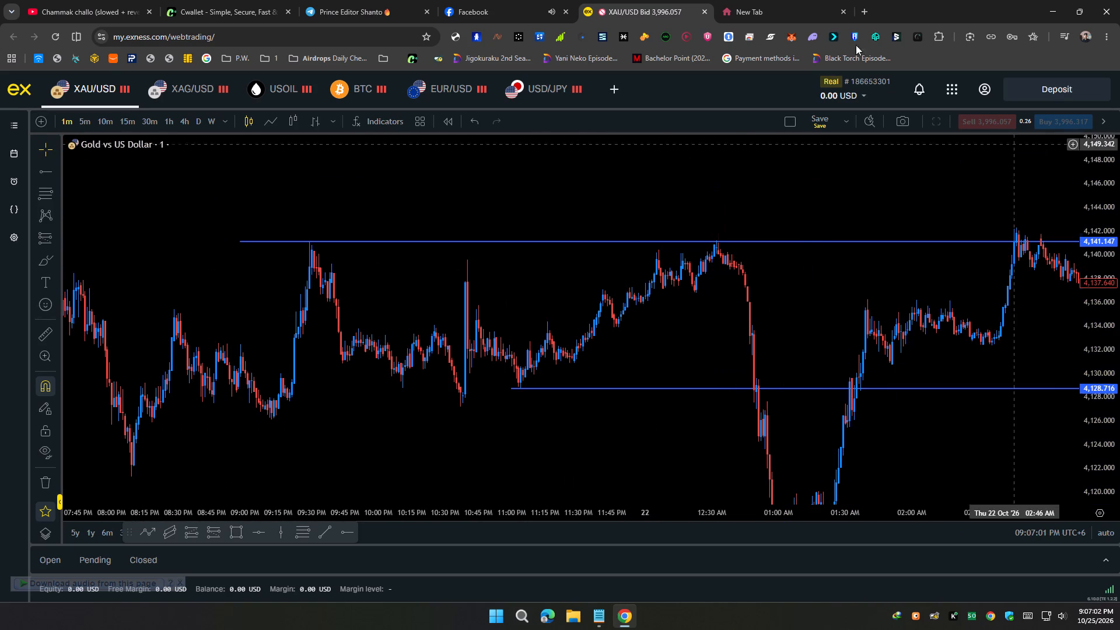
Switch to Facebook and browse through several reels.
{"action": "left_click", "coordinate": [491, 0]}
{"action": "scroll", "coordinate": [426, 187], "scroll_direction": "down", "scroll_amount": 1}
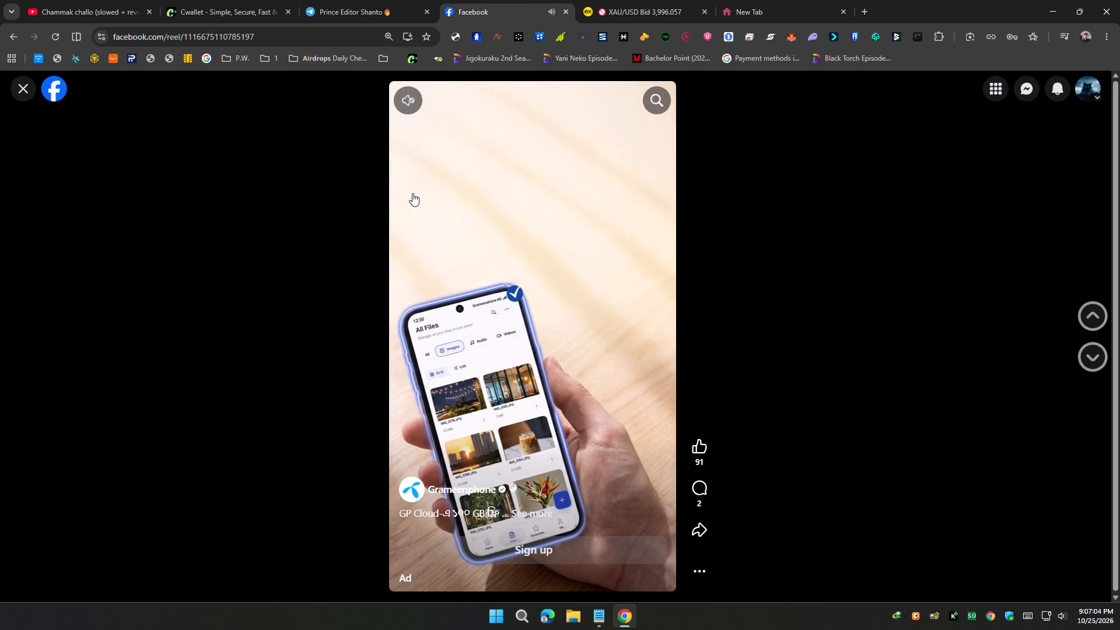
{"action": "scroll", "coordinate": [412, 193], "scroll_direction": "down", "scroll_amount": 1}
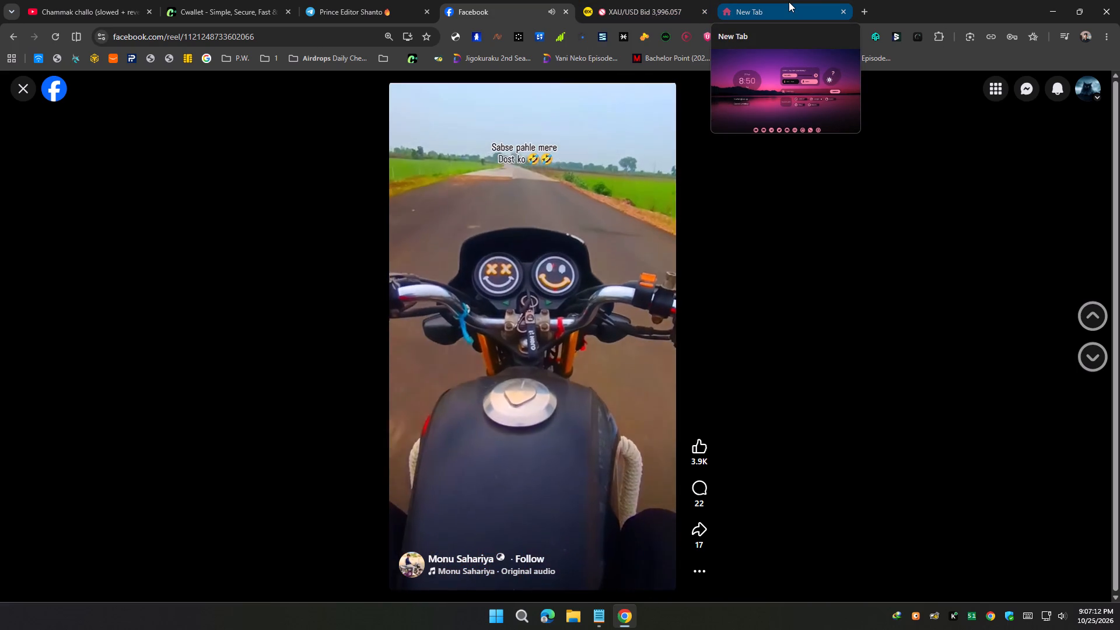
{"action": "left_click", "coordinate": [789, 2]}
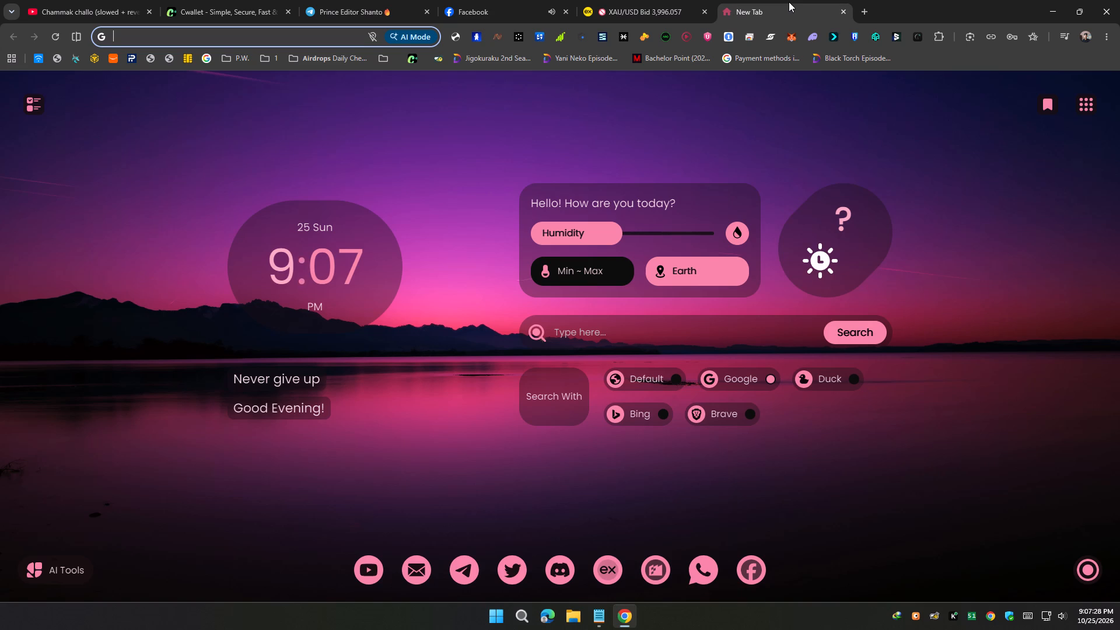
{"action": "scroll", "coordinate": [475, 8], "scroll_direction": "down", "scroll_amount": 1}
{"action": "left_click", "coordinate": [481, 0]}
{"action": "scroll", "coordinate": [512, 281], "scroll_direction": "down", "scroll_amount": 1}
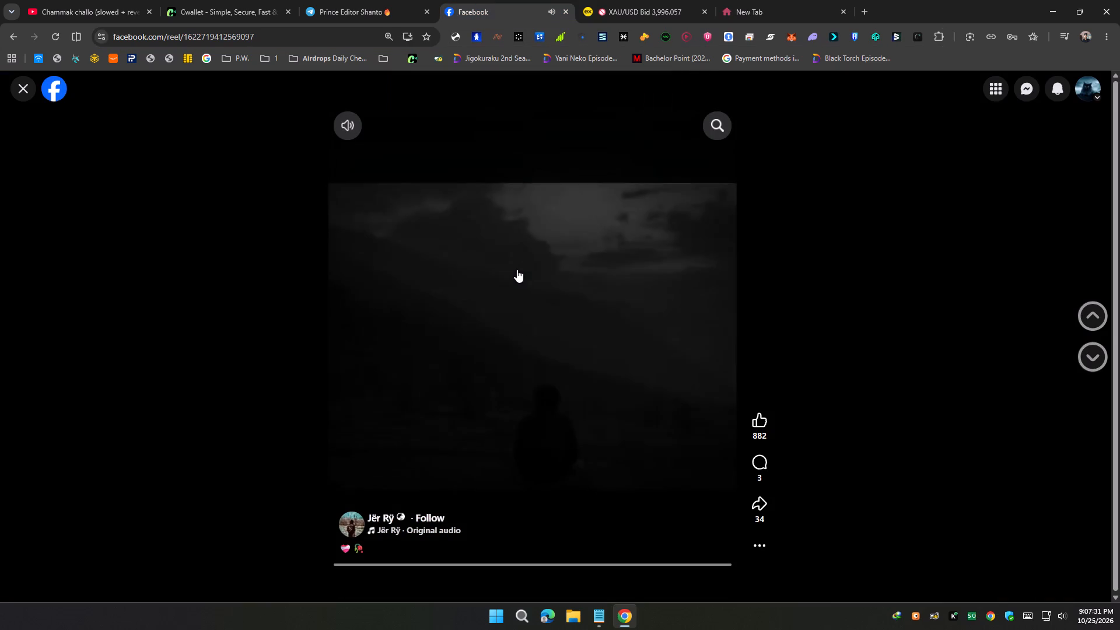
{"action": "scroll", "coordinate": [319, 472], "scroll_direction": "down", "scroll_amount": 1}
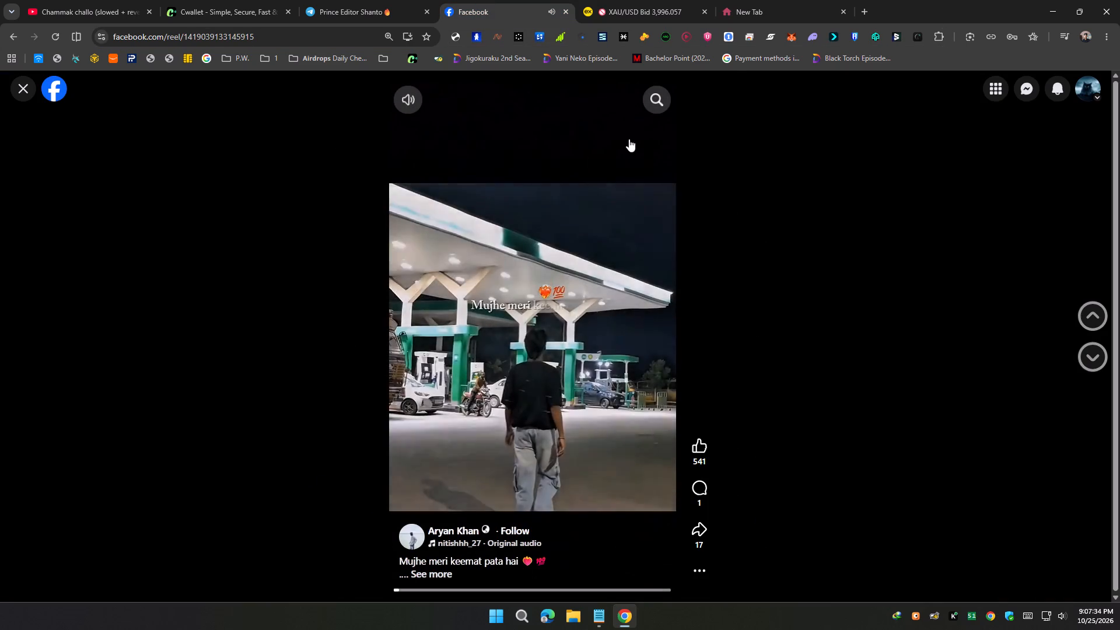
{"action": "scroll", "coordinate": [584, 222], "scroll_direction": "up", "scroll_amount": 1}
Open the bookmarked Bachelor Point series page in its own tab, close the empty New Tab, and bring the series page forward.
{"action": "right_click", "coordinate": [645, 62]}
{"action": "left_click", "coordinate": [653, 77]}
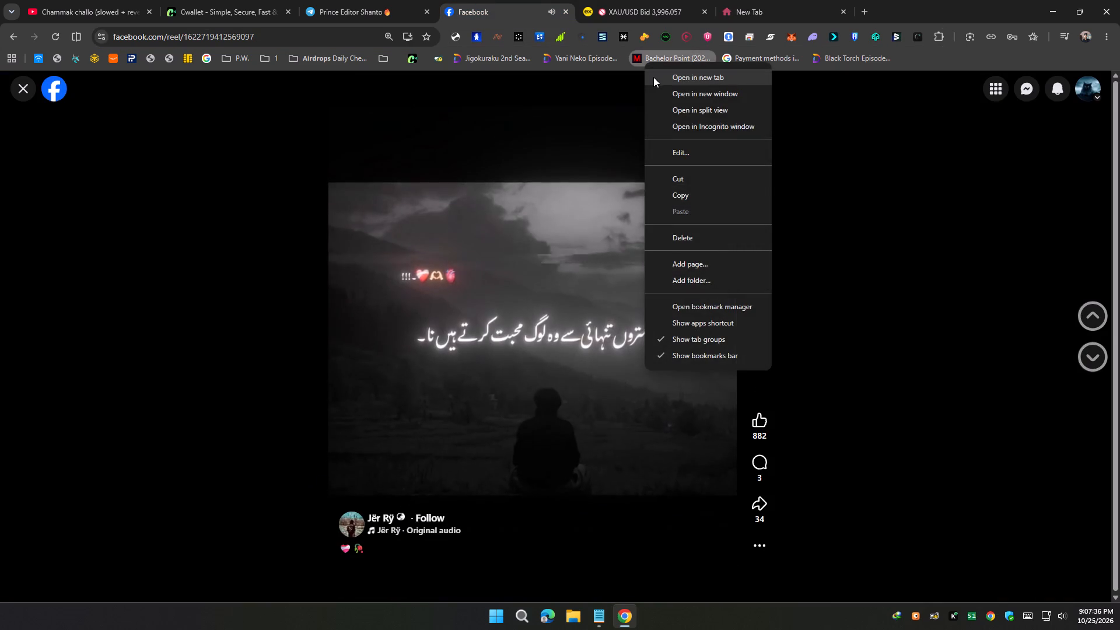
{"action": "left_click", "coordinate": [979, 65]}
{"action": "left_click", "coordinate": [838, 13]}
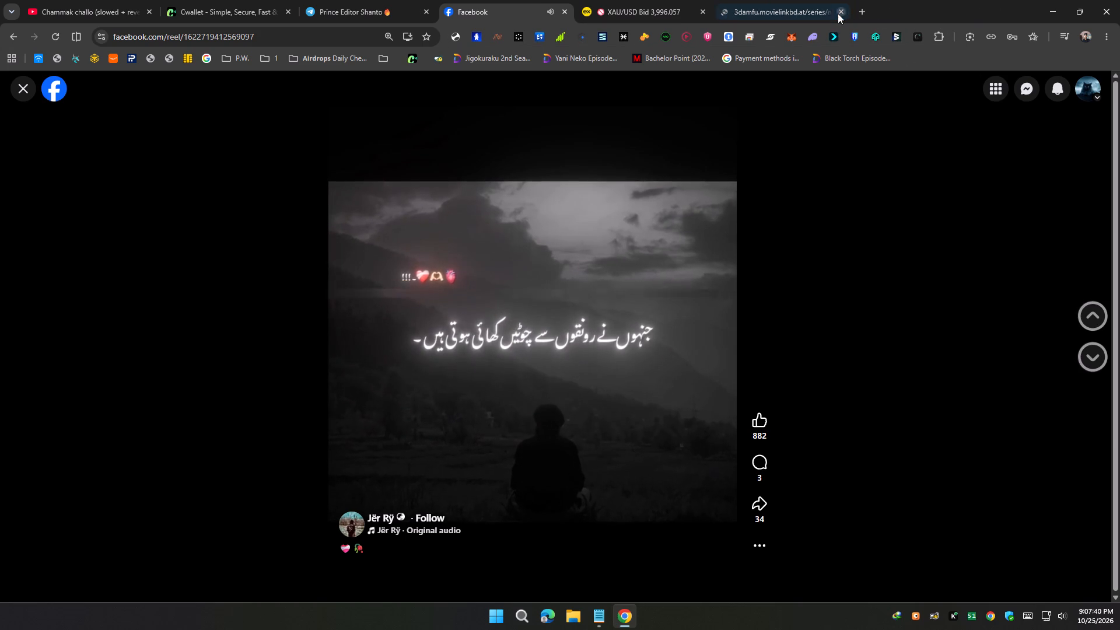
{"action": "left_click", "coordinate": [888, 11]}
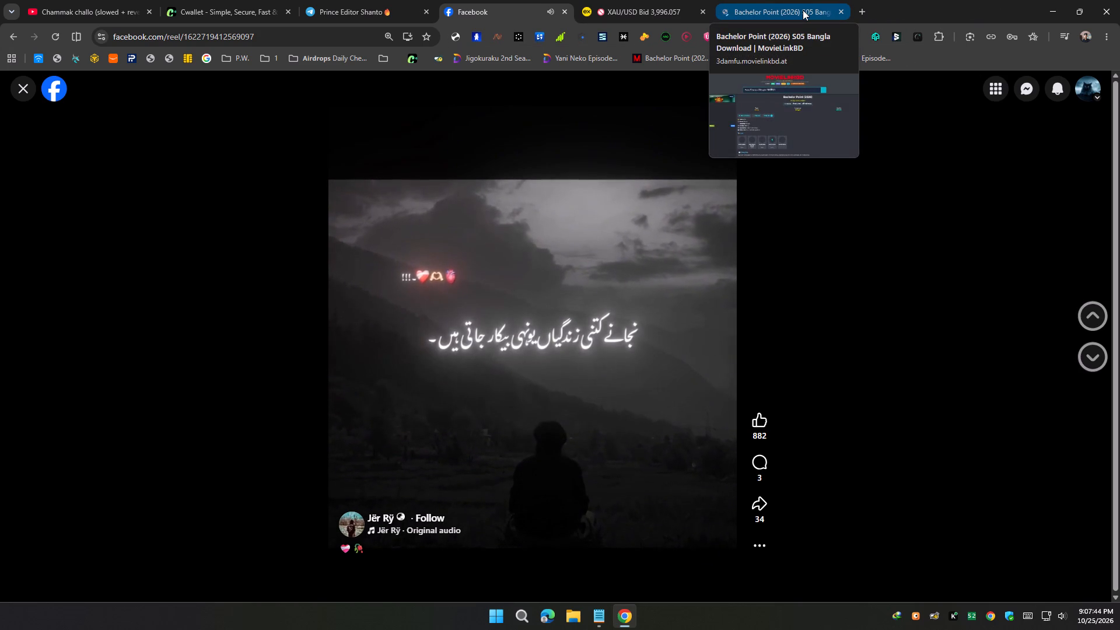
{"action": "left_click", "coordinate": [803, 10]}
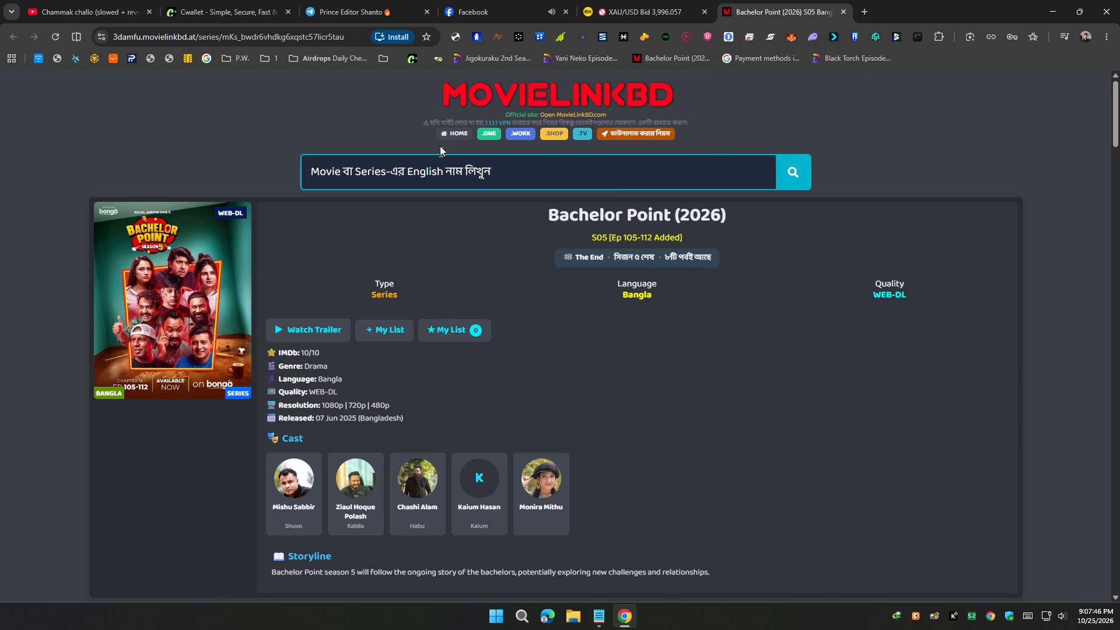
Go to the MovieLinkBD home page and look through the recently updated titles.
{"action": "left_click", "coordinate": [482, 100]}
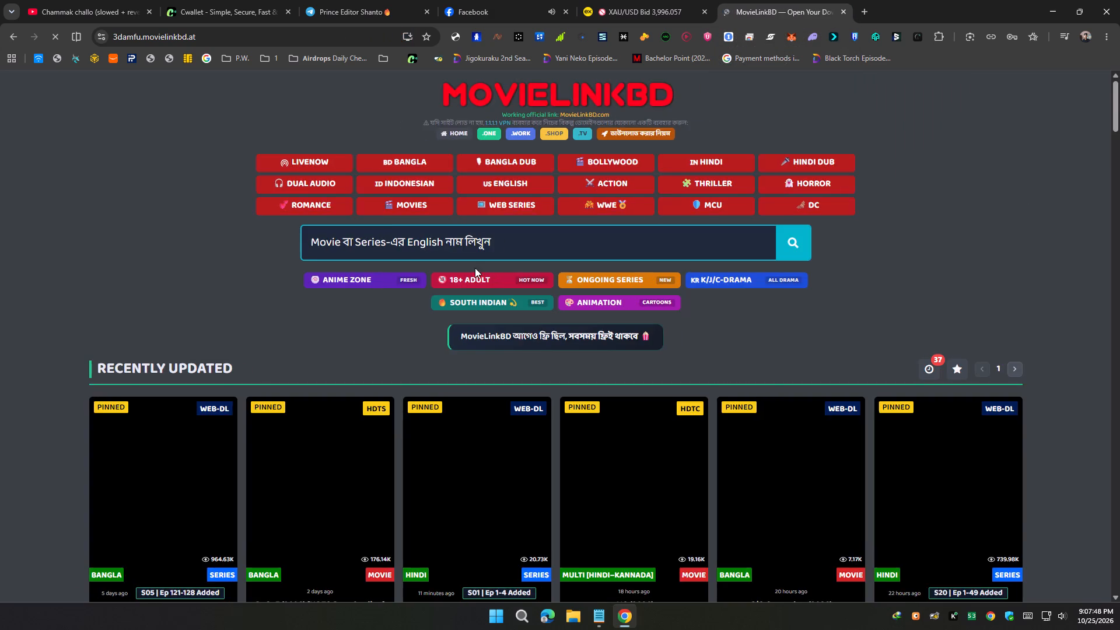
{"action": "scroll", "coordinate": [206, 370], "scroll_direction": "down", "scroll_amount": 1}
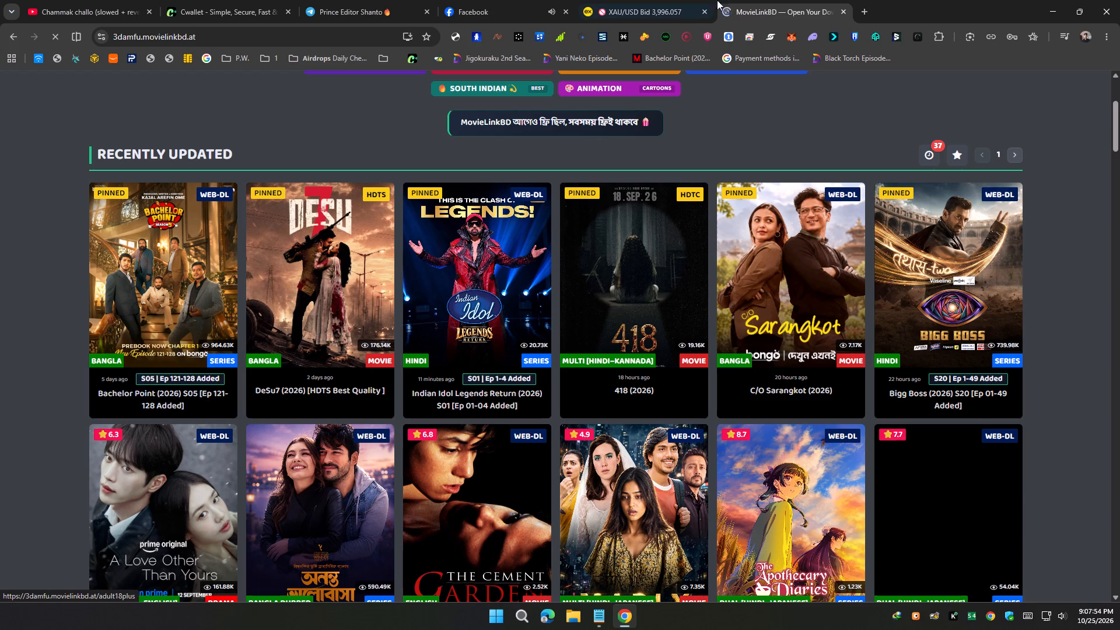
Open a new blank browser tab.
{"action": "left_click", "coordinate": [866, 13]}
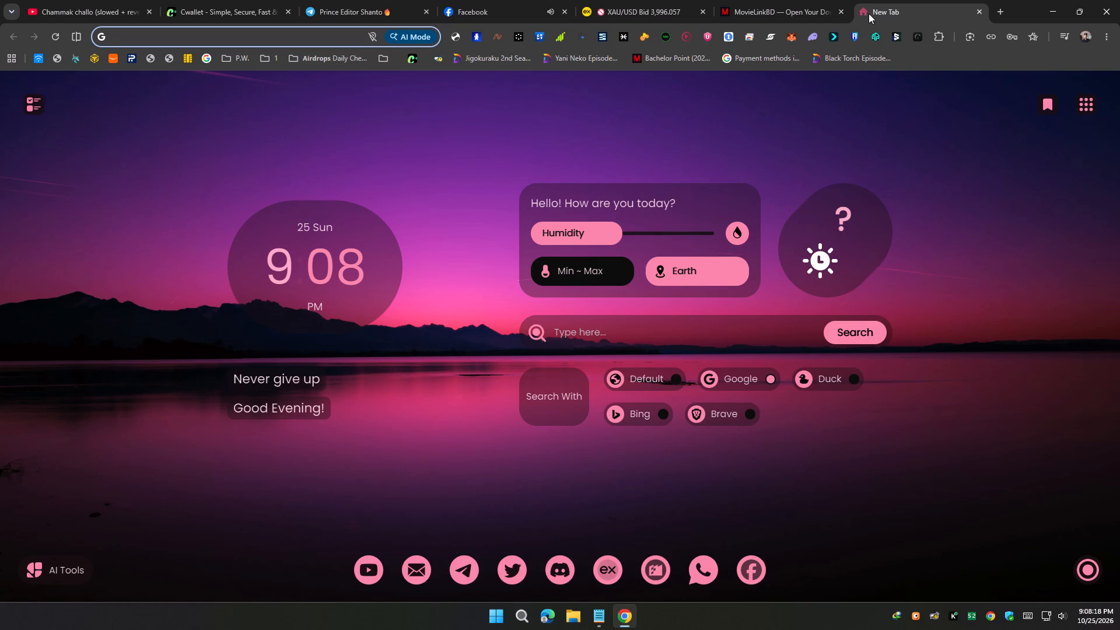
Return to Facebook and browse further reels.
{"action": "left_click", "coordinate": [556, 0]}
{"action": "scroll", "coordinate": [621, 261], "scroll_direction": "down", "scroll_amount": 1}
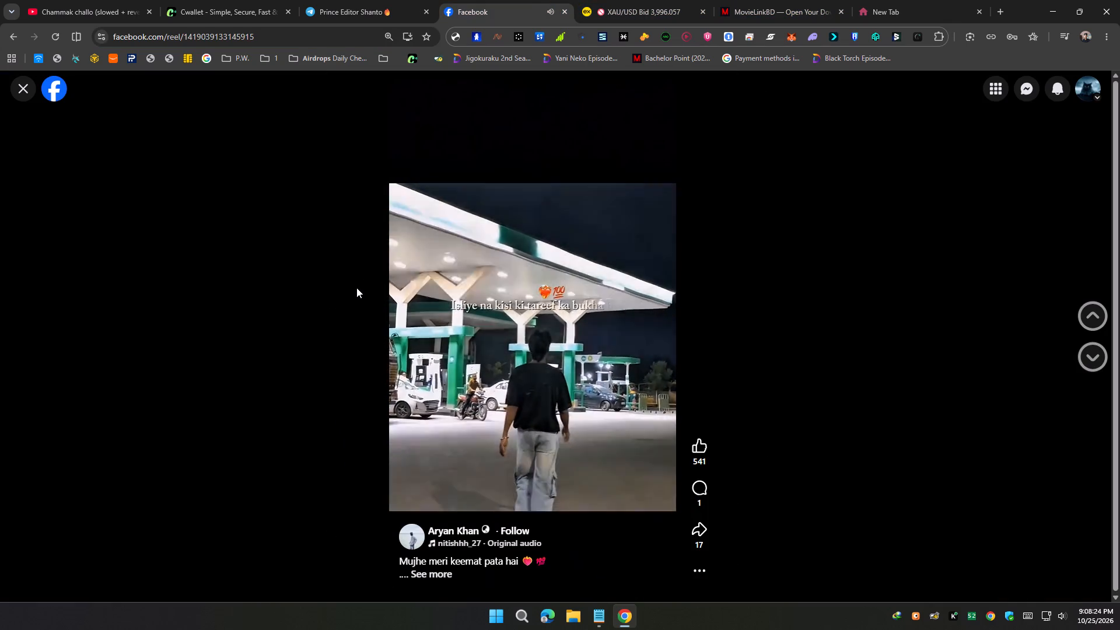
{"action": "scroll", "coordinate": [356, 288], "scroll_direction": "down", "scroll_amount": 2}
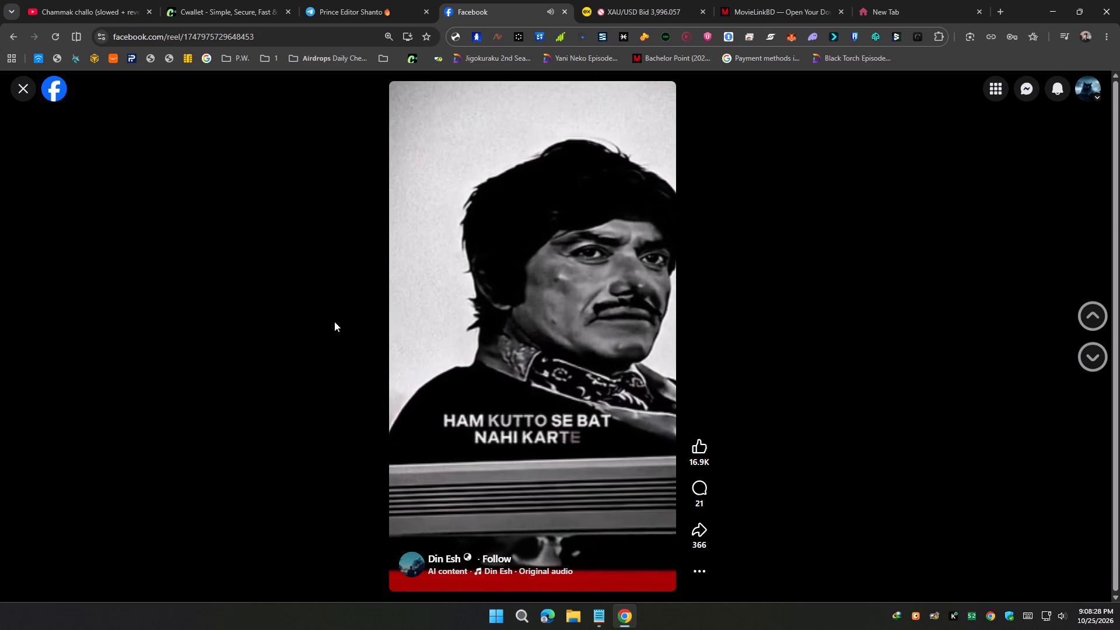
{"action": "scroll", "coordinate": [334, 321], "scroll_direction": "down", "scroll_amount": 1}
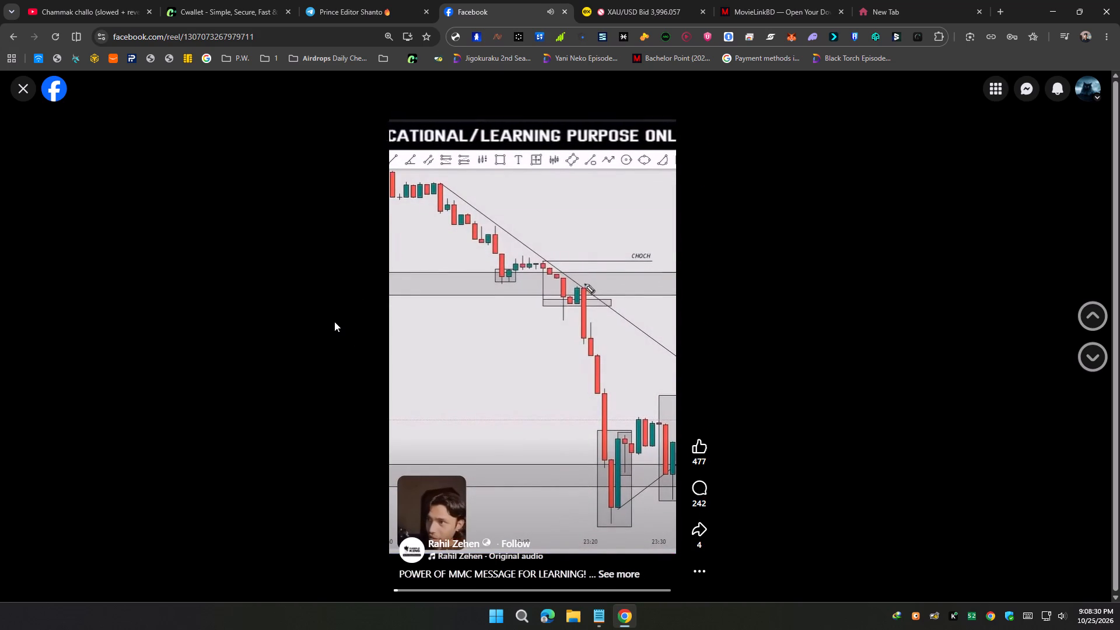